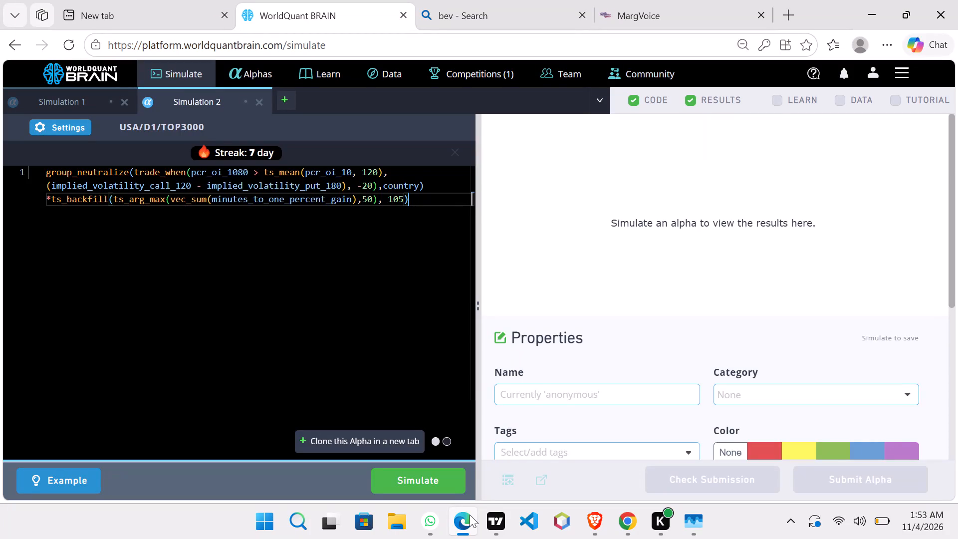
Replace the outer group_neutralize operator in Simulation 2's expression with ts_decay_linear and simulate the alpha.
left_click(128, 171)
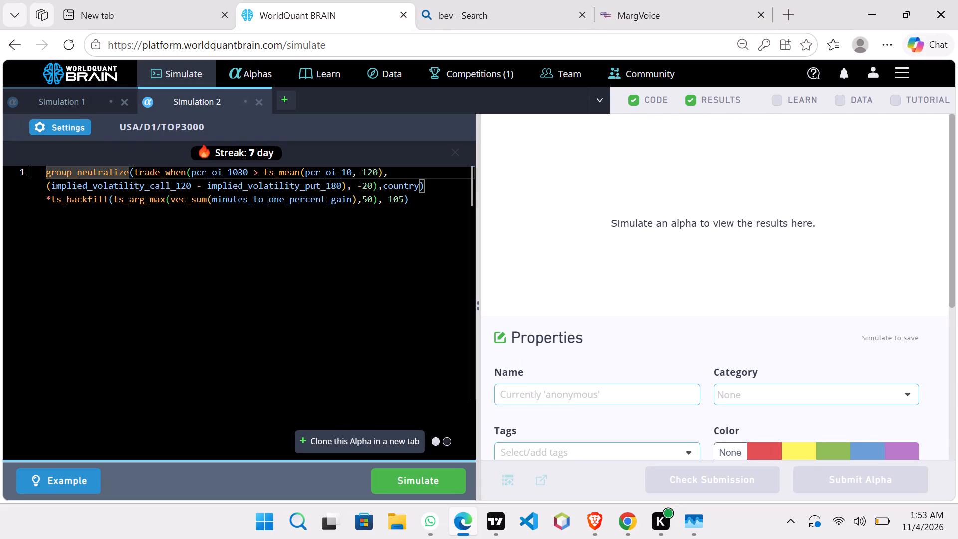
type("tsd")
key("BackSpace")
key("BackSpace")
key("BackSpace")
key("BackSpace")
key("BackSpace")
key("BackSpace")
key("BackSpace")
key("BackSpace")
key("BackSpace")
key("BackSpace")
key("BackSpace")
key("BackSpace")
key("BackSpace")
key("BackSpace")
key("BackSpace")
key("BackSpace")
key("BackSpace")
key("BackSpace")
key("BackSpace")
key("BackSpace")
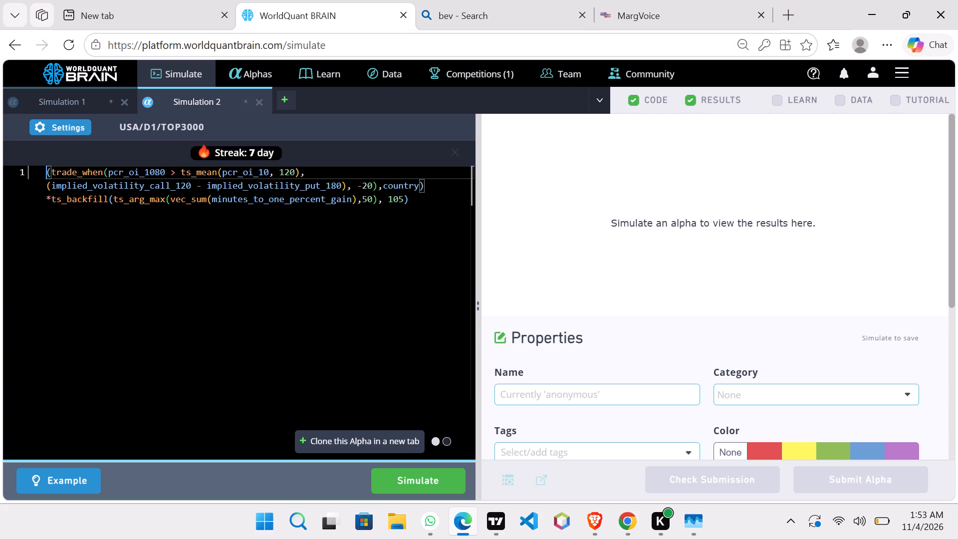
type("tsd")
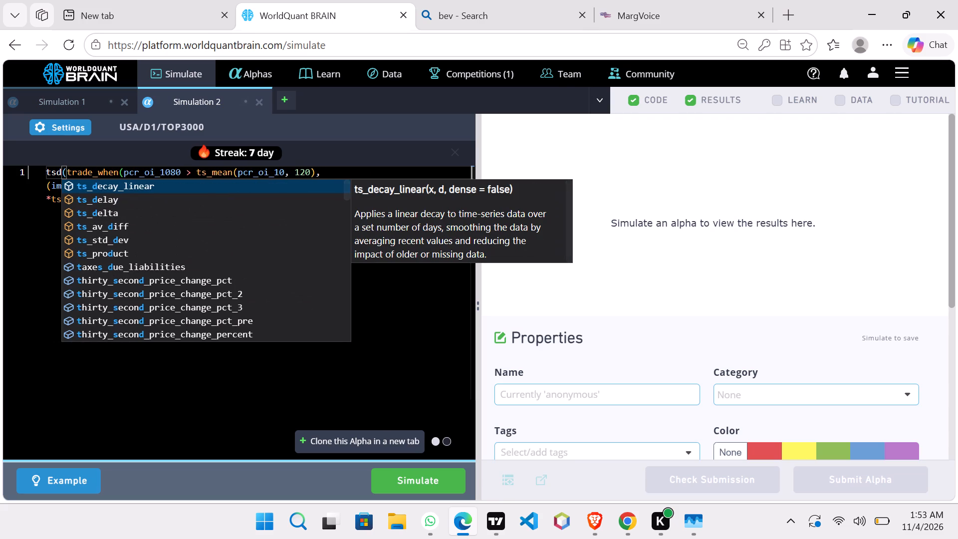
left_click(131, 185)
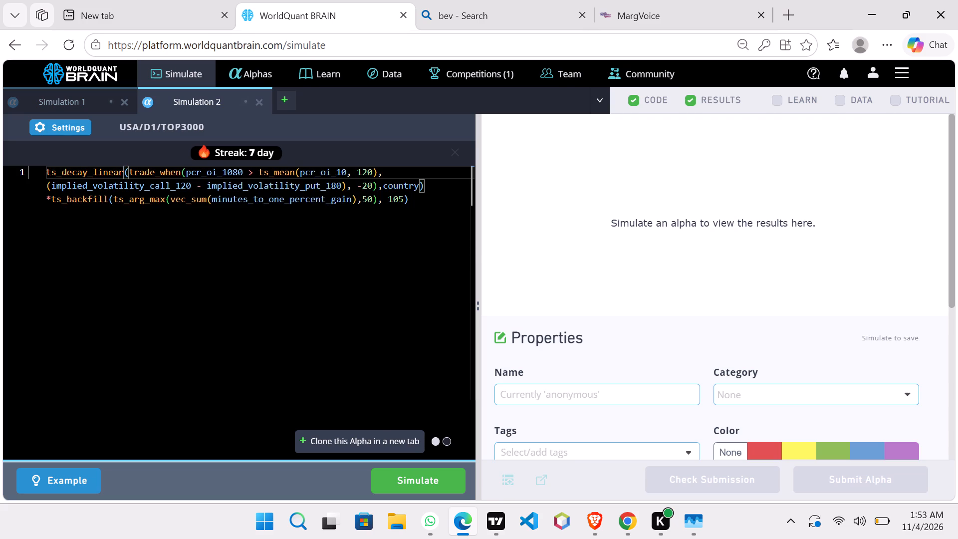
left_click(423, 476)
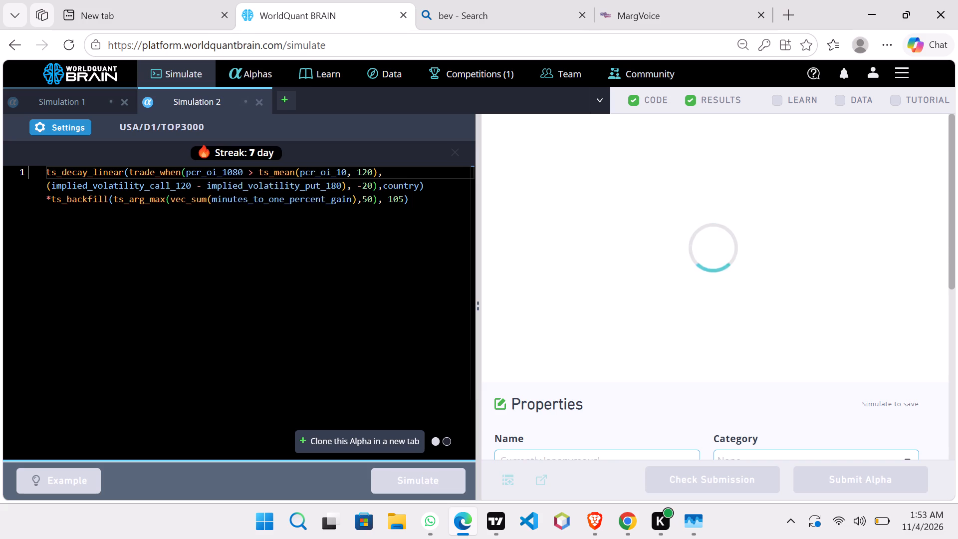
left_click(891, 104)
left_click(690, 100)
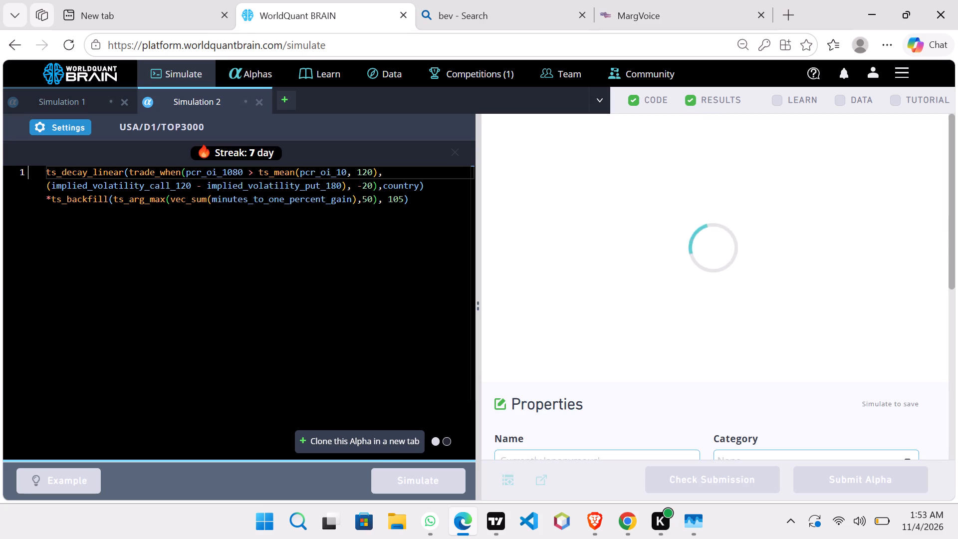
Clone the ts_decay_linear alpha into a new simulation.
left_click(377, 441)
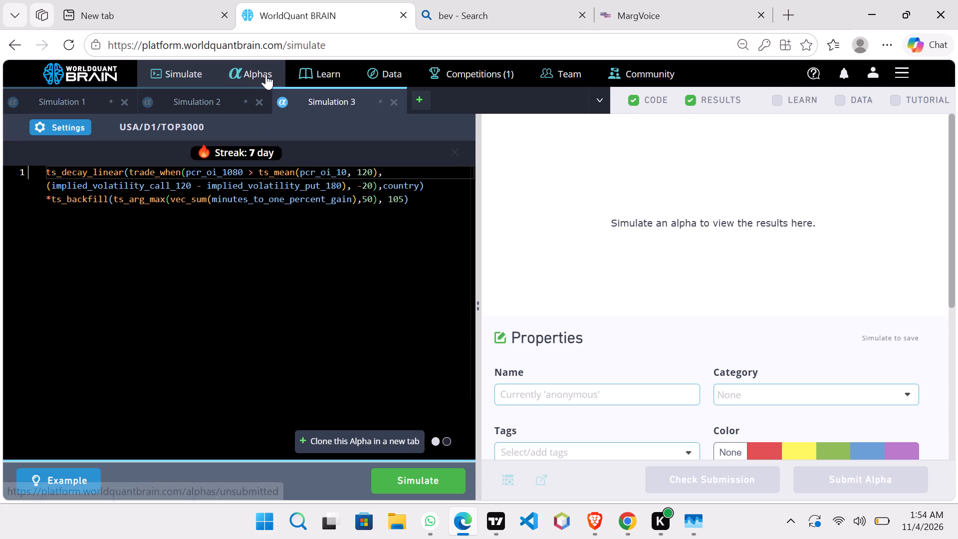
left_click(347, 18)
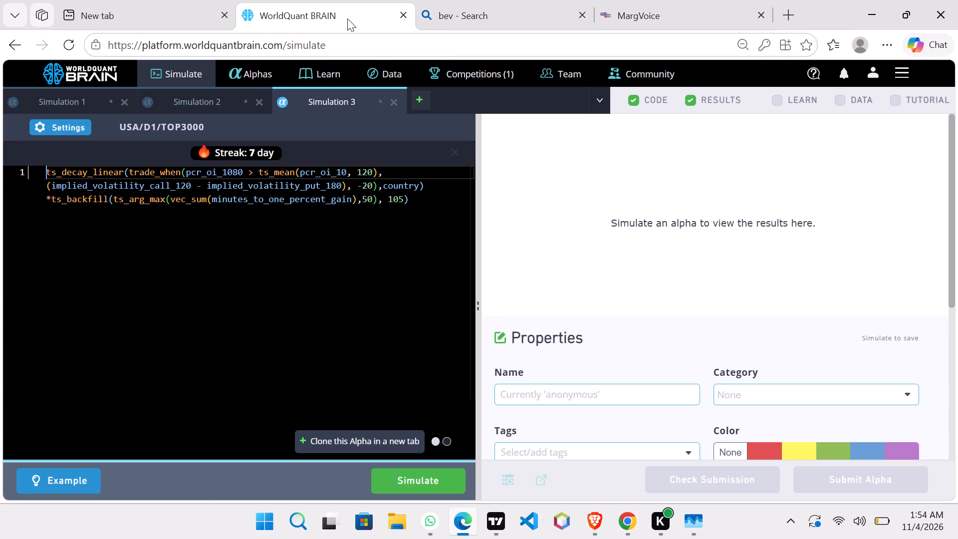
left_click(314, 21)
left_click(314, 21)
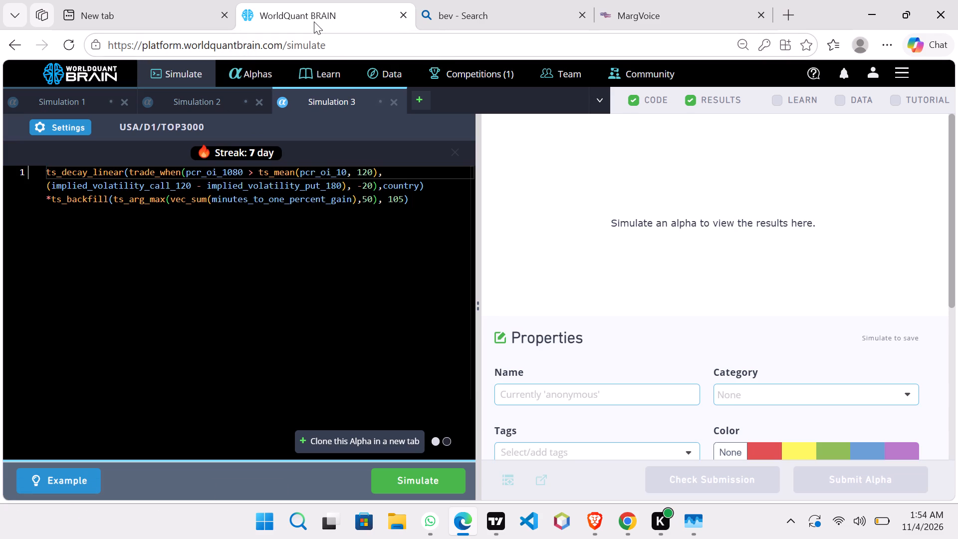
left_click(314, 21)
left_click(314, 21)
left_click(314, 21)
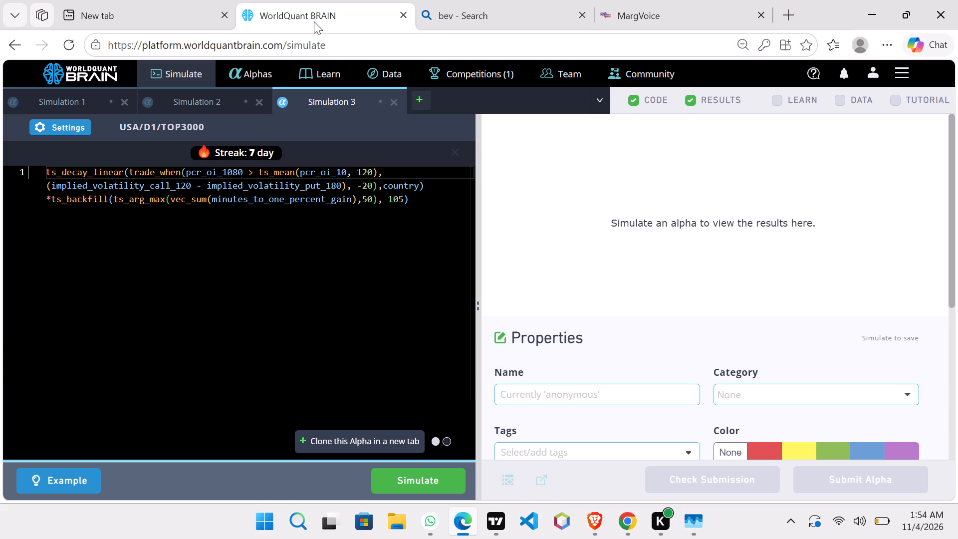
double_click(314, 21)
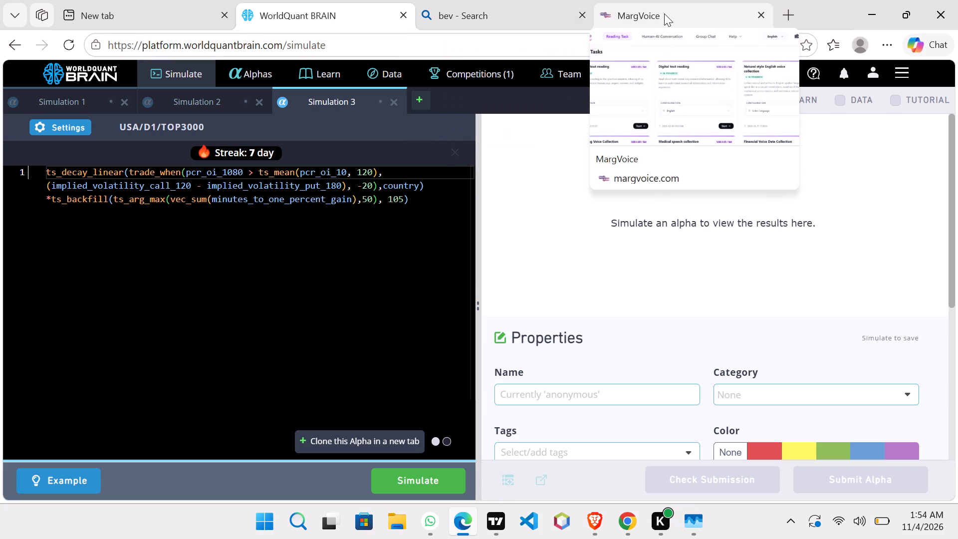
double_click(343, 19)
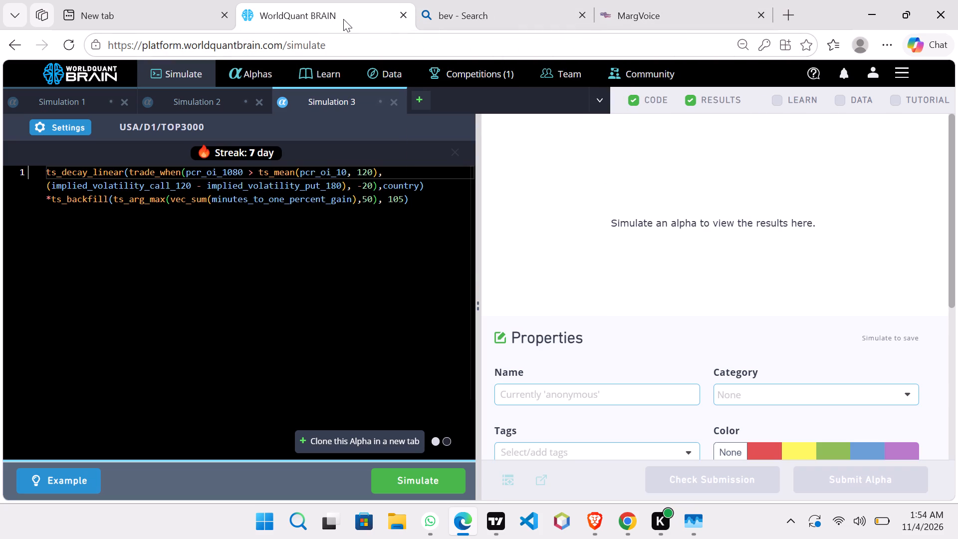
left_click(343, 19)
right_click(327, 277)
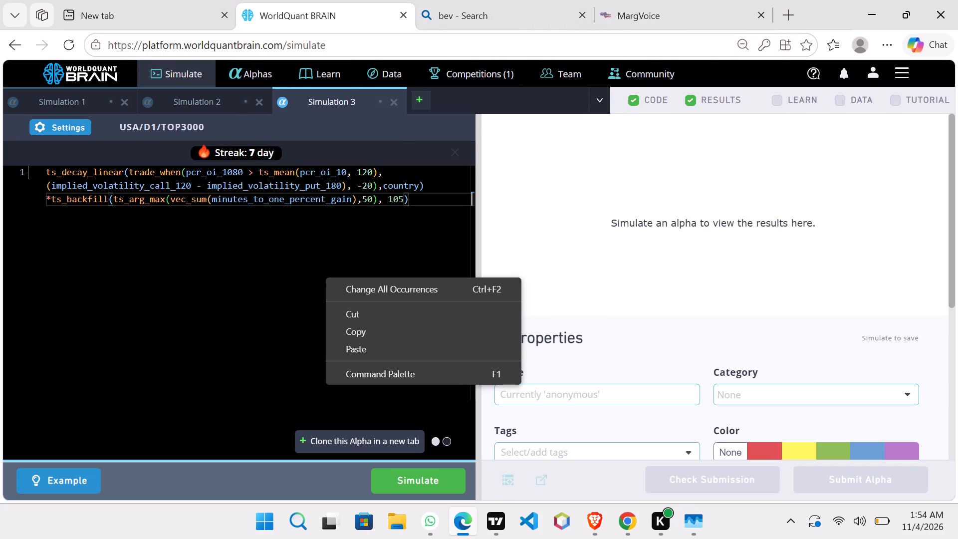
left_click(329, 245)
Duplicate the WorldQuant BRAIN page in a second browser tab.
left_click(324, 19)
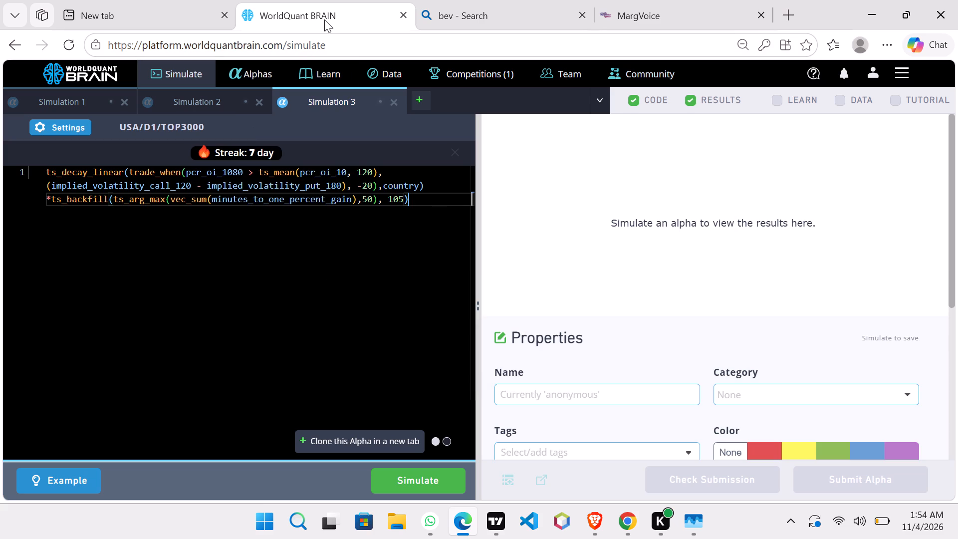
right_click(324, 19)
right_click(324, 19)
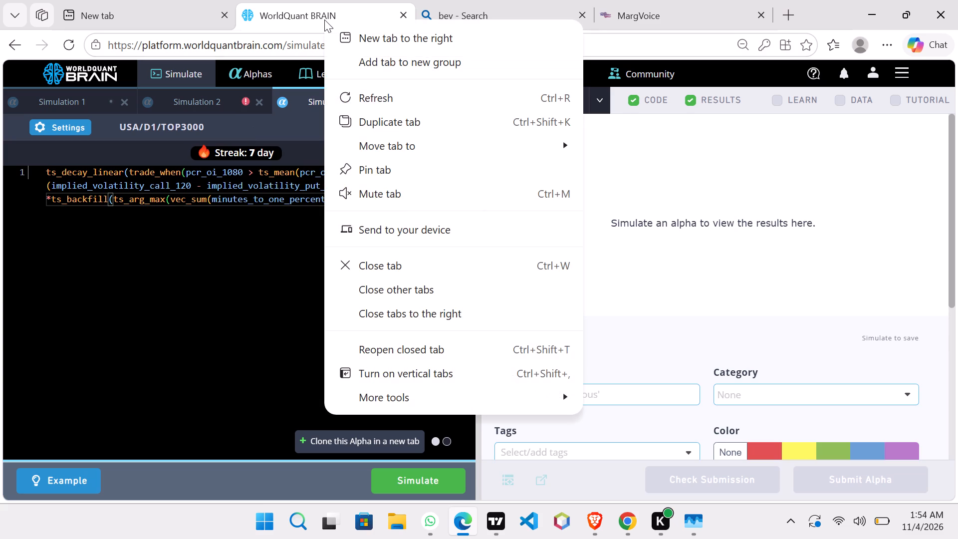
left_click(400, 120)
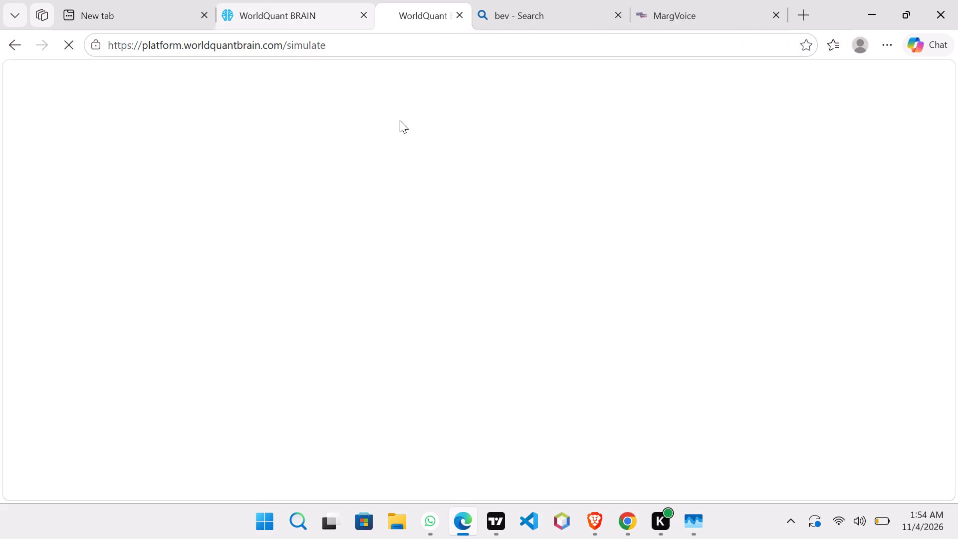
Return to the original WorldQuant BRAIN page and check Simulation 2's outcome and Simulation 1's contents.
left_click(275, 19)
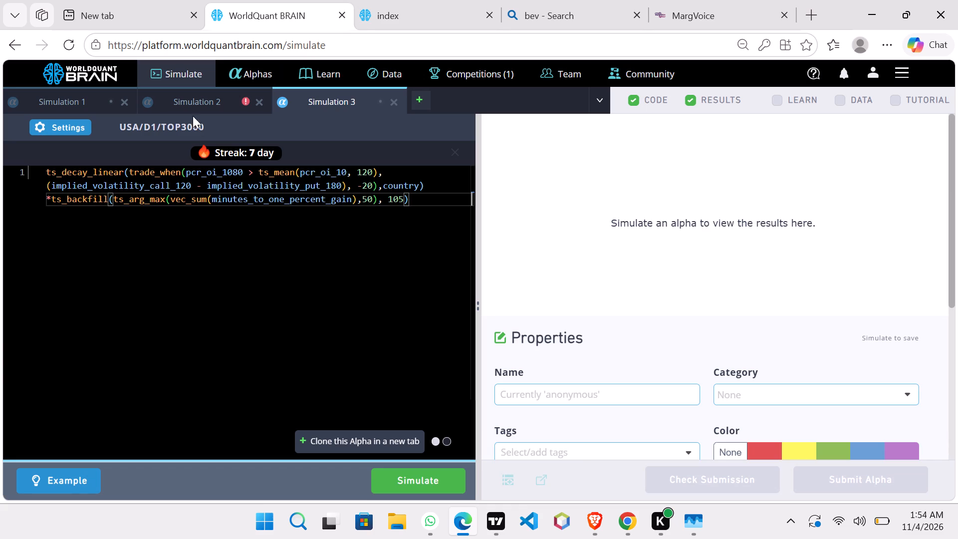
left_click(212, 89)
left_click(216, 96)
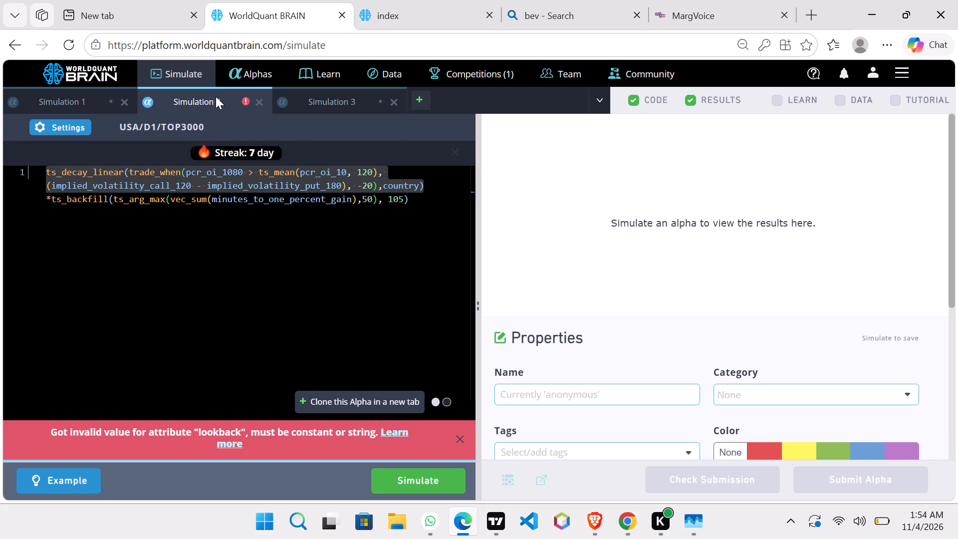
left_click(216, 96)
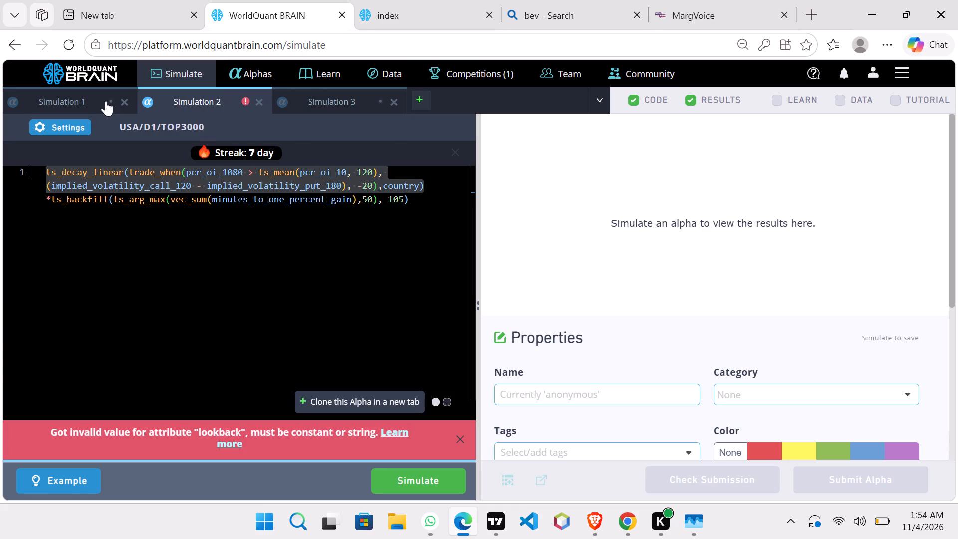
left_click(106, 101)
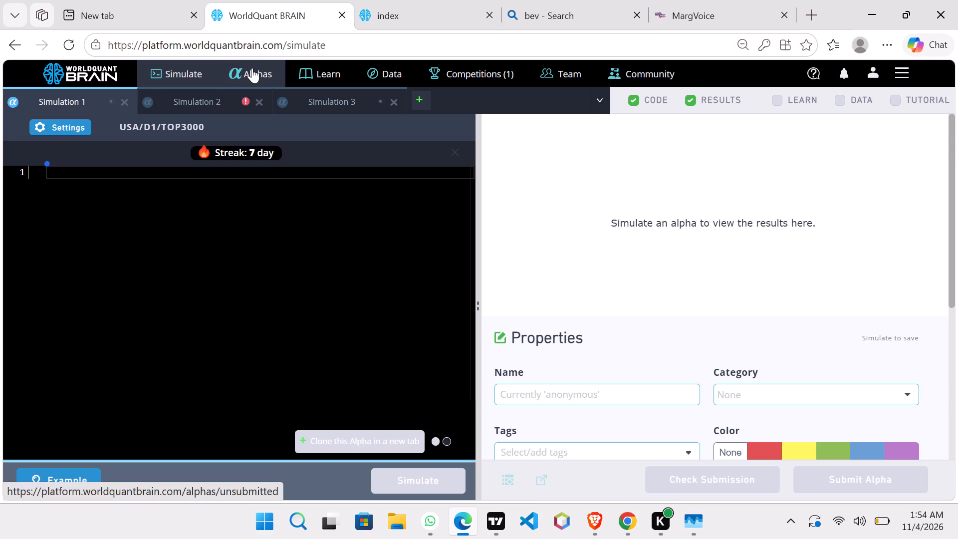
On the duplicated WorldQuant BRAIN page, open alpha GrWGzoZZ from the Alphas list and clone it into a new simulation.
left_click(416, 4)
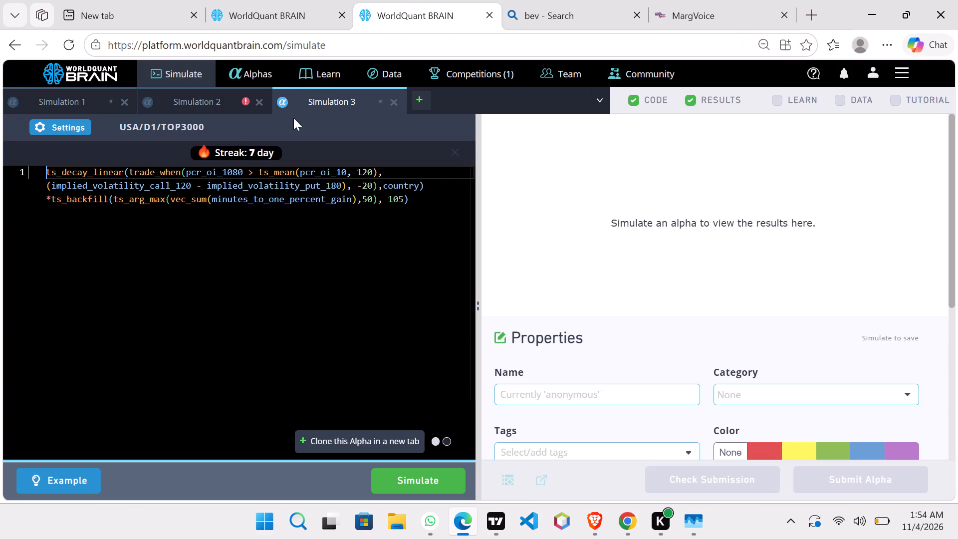
left_click(268, 91)
left_click(264, 86)
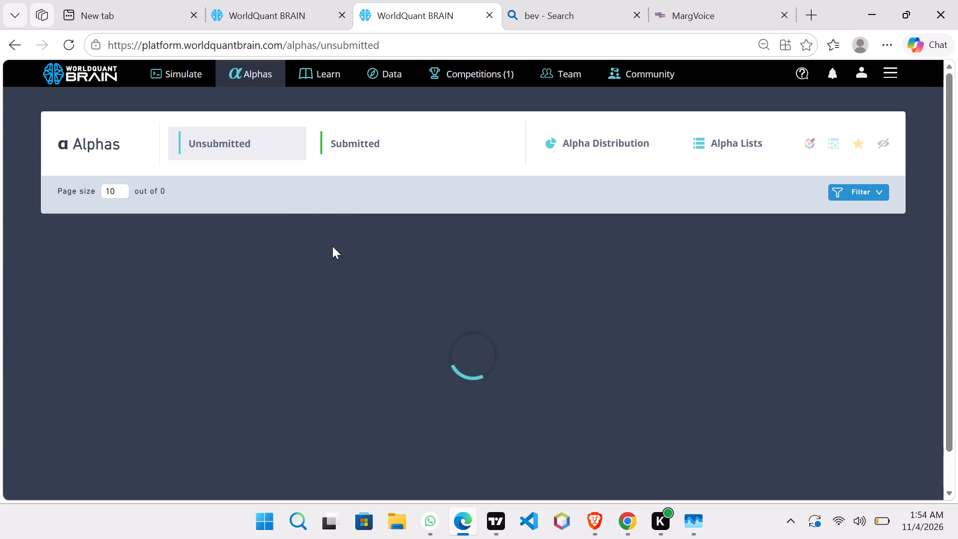
left_click(368, 173)
left_click(360, 143)
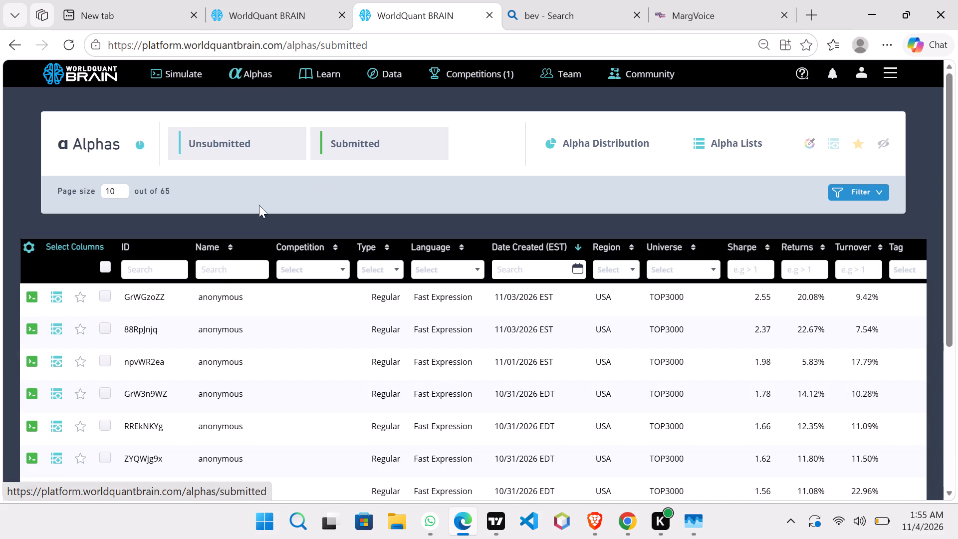
left_click(215, 300)
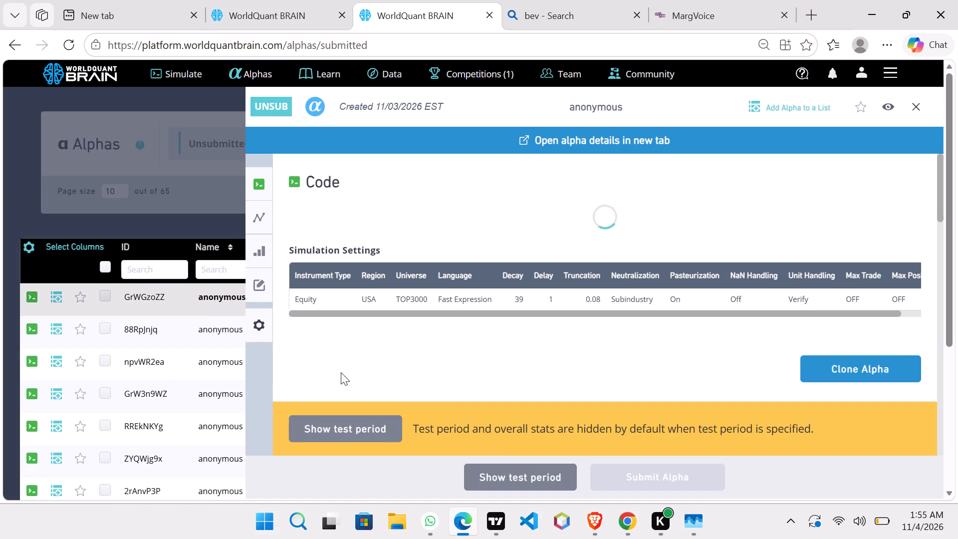
left_click(828, 379)
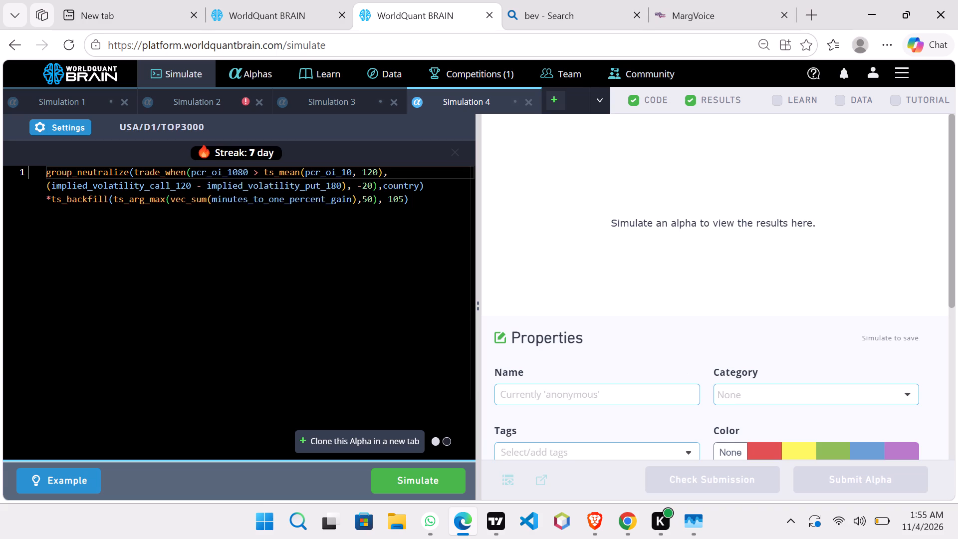
Change the first field in the cloned alpha's trade_when condition to pcr_oi_720 and simulate it.
left_click(248, 173)
key("BackSpace")
key("BackSpace")
key("BackSpace")
key("BackSpace")
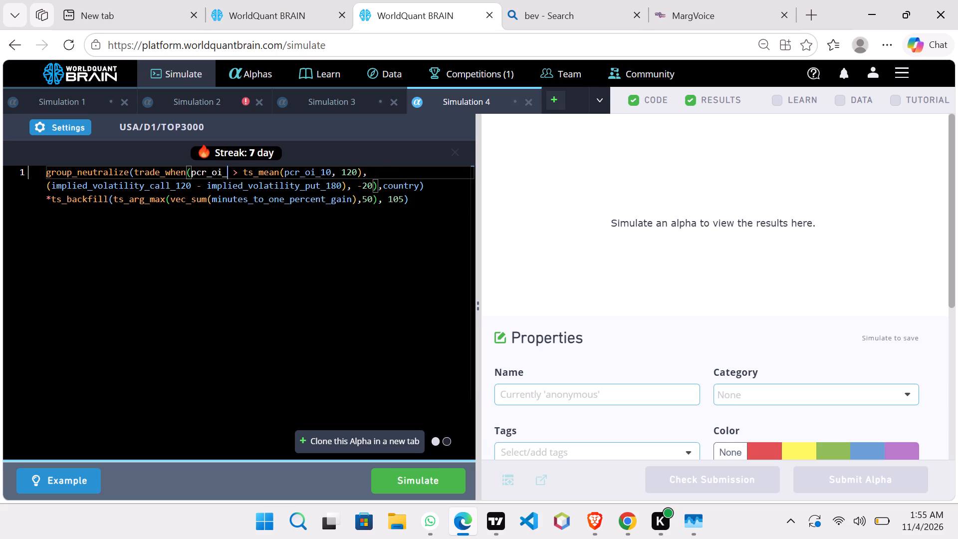
key("7")
key("2")
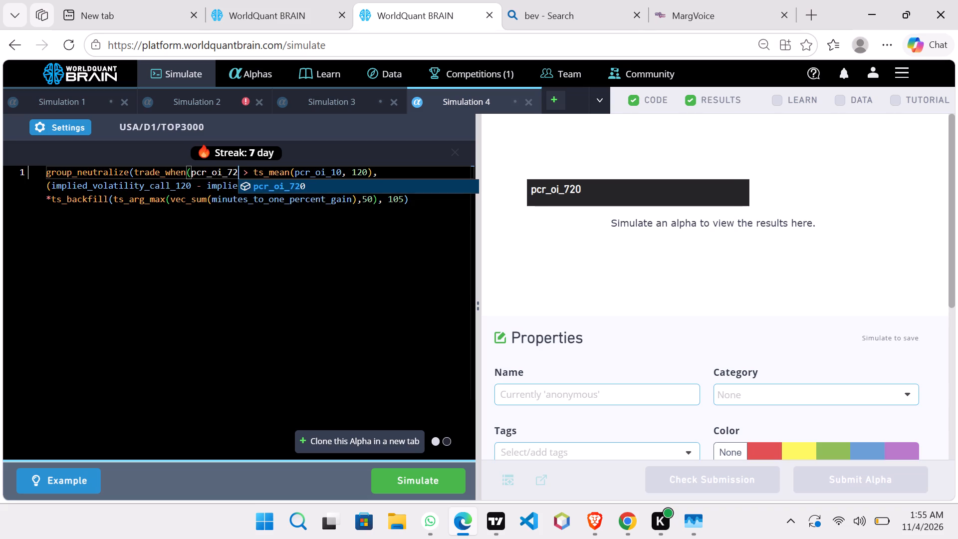
key("0")
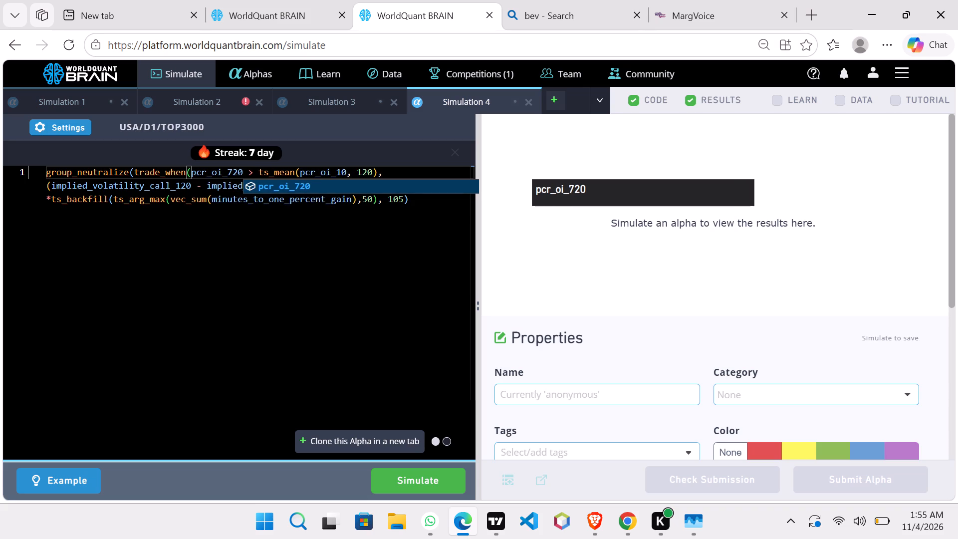
left_click(292, 184)
left_click(433, 477)
Clone the pcr_oi_720 alpha into a new simulation.
left_click(386, 439)
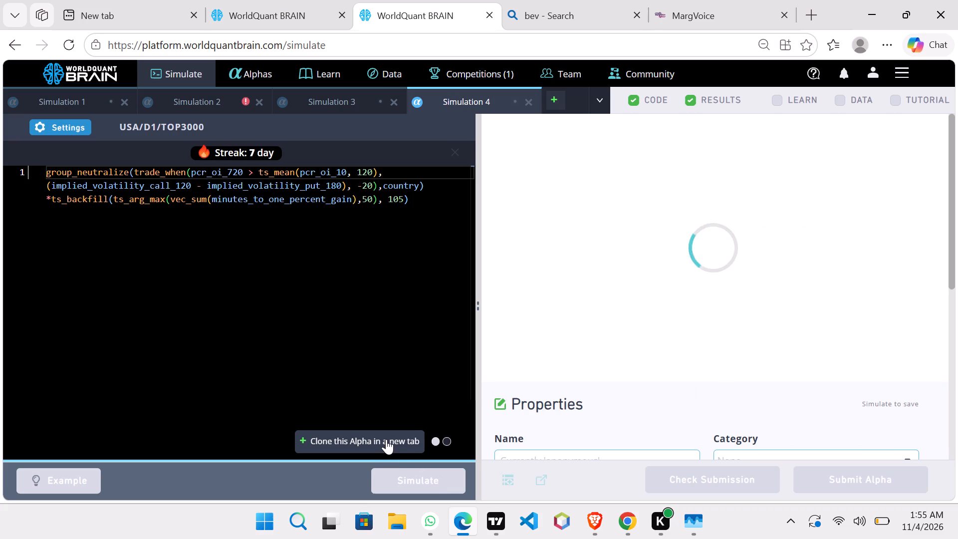
Apply a decay of 0 in Simulation 5's settings and run the simulation.
left_click(63, 135)
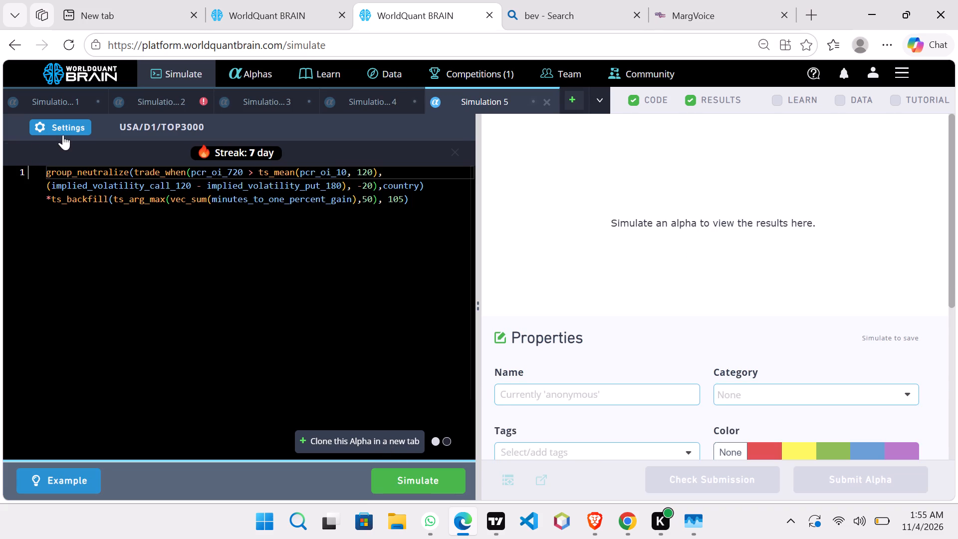
left_click(286, 323)
key("Down")
key("Down")
key("Down")
key("Down")
key("Down")
key("Down")
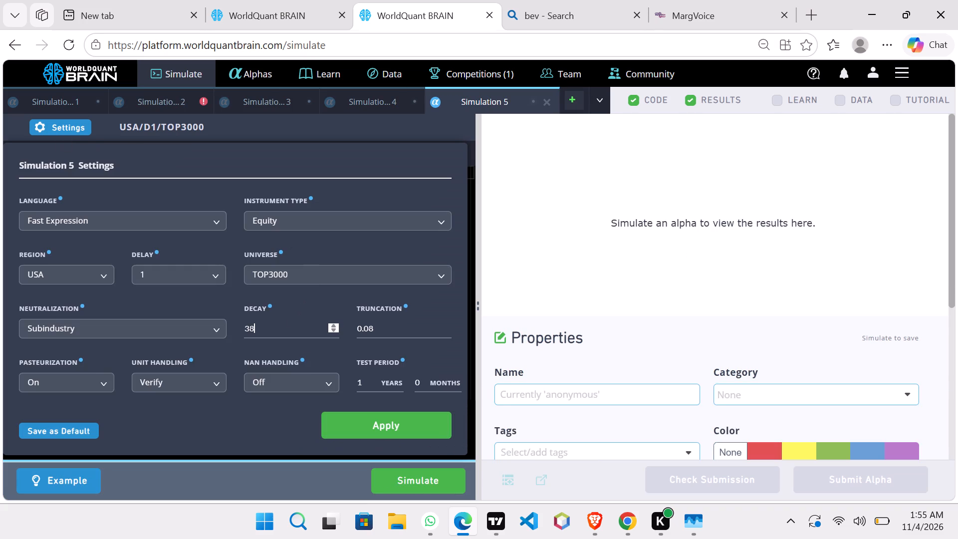
key("Down")
key("Down")
key("Down")
key("Down")
key("Down")
key("Down")
key("Down")
key("Down")
key("Down")
key("Down")
key("Down")
key("Down")
key("Down")
key("Down")
key("Down")
key("Down")
key("Down")
key("Down")
key("Down")
key("Down")
key("Down")
left_click(404, 430)
left_click(416, 482)
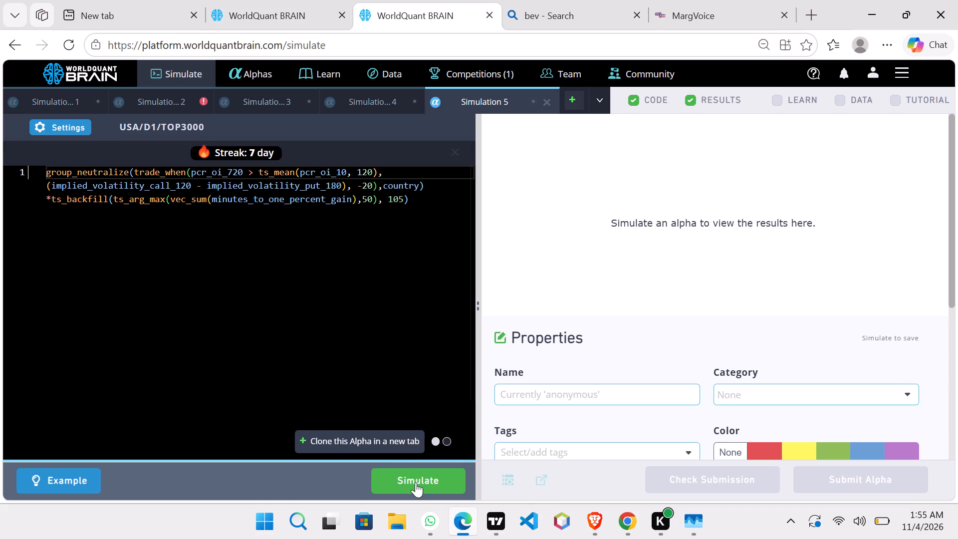
Clone the alpha in Simulation 5 into a new simulation.
left_click(389, 444)
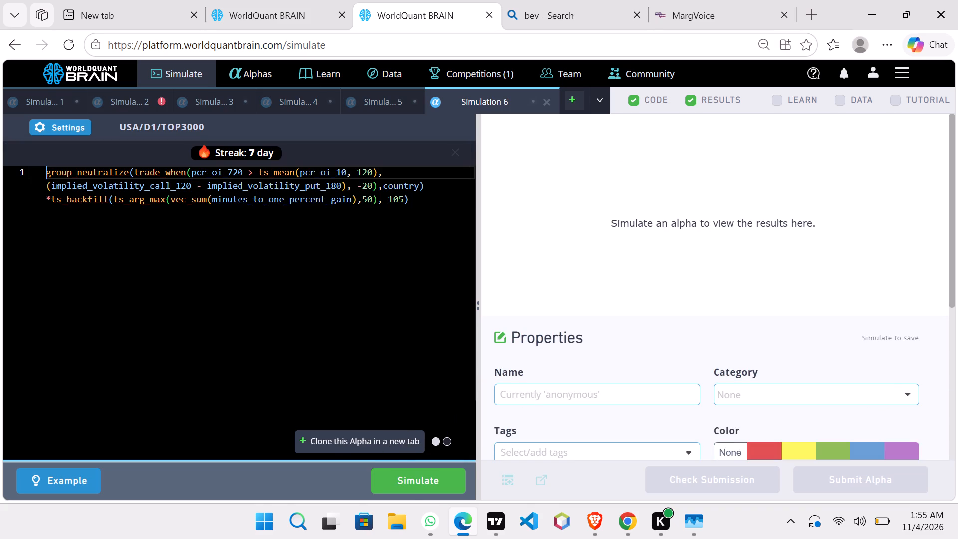
Close Simulation 2 and Simulation 3, discarding their unsimulated ts_decay_linear code.
left_click(157, 98)
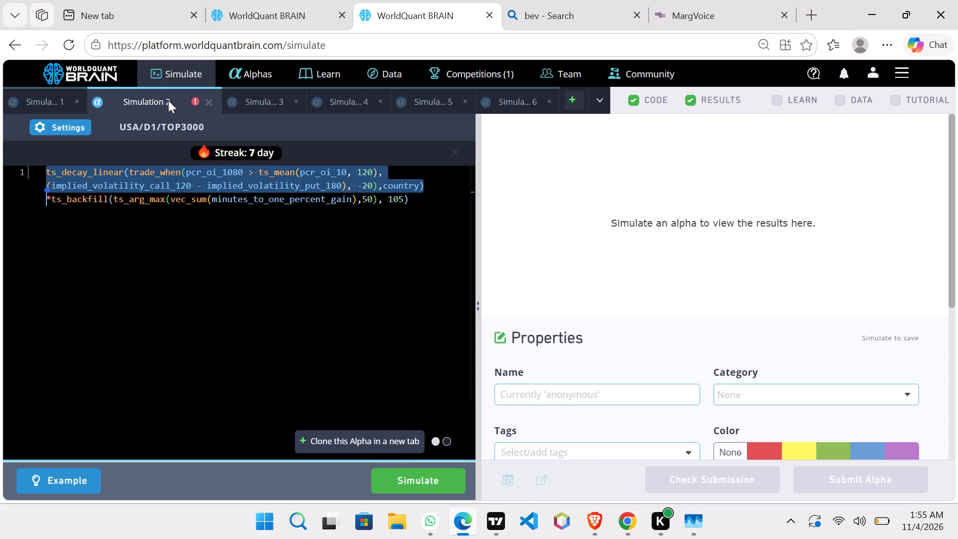
left_click(209, 102)
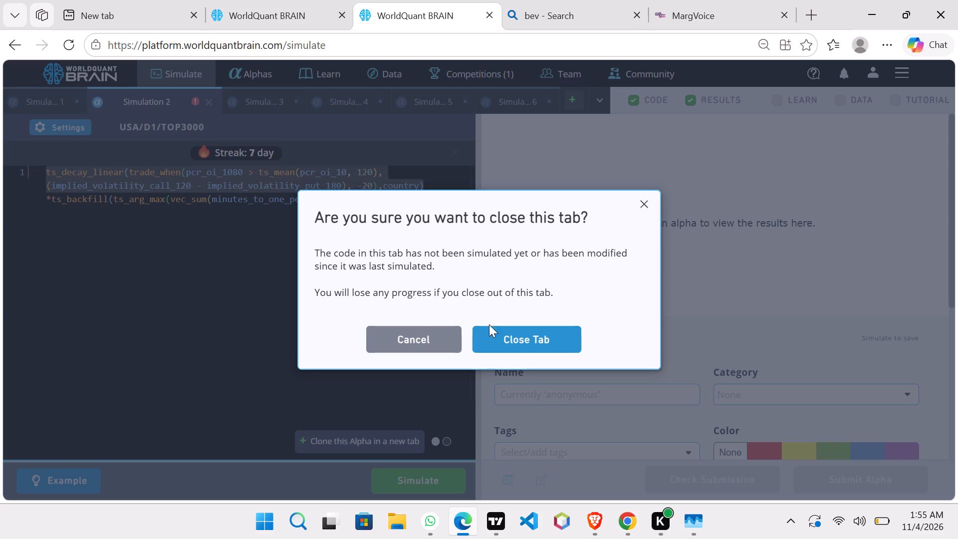
left_click(512, 350)
left_click(206, 108)
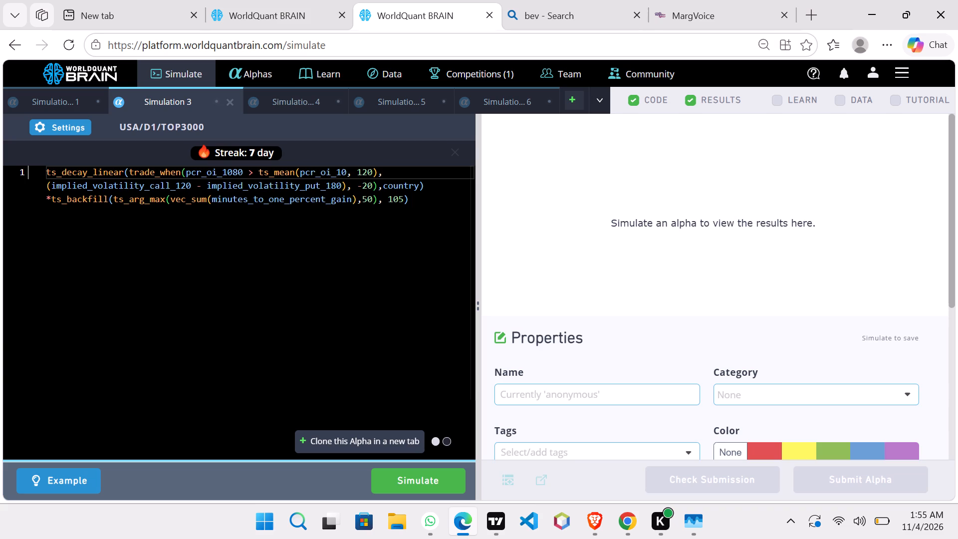
left_click(232, 103)
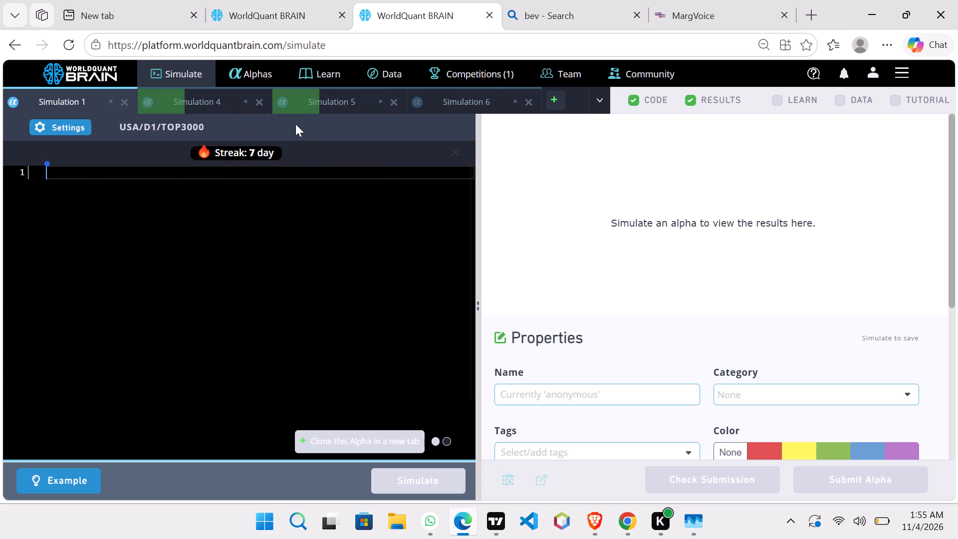
Apply the TOP2000 universe in Simulation 6's settings and run the simulation.
left_click(450, 91)
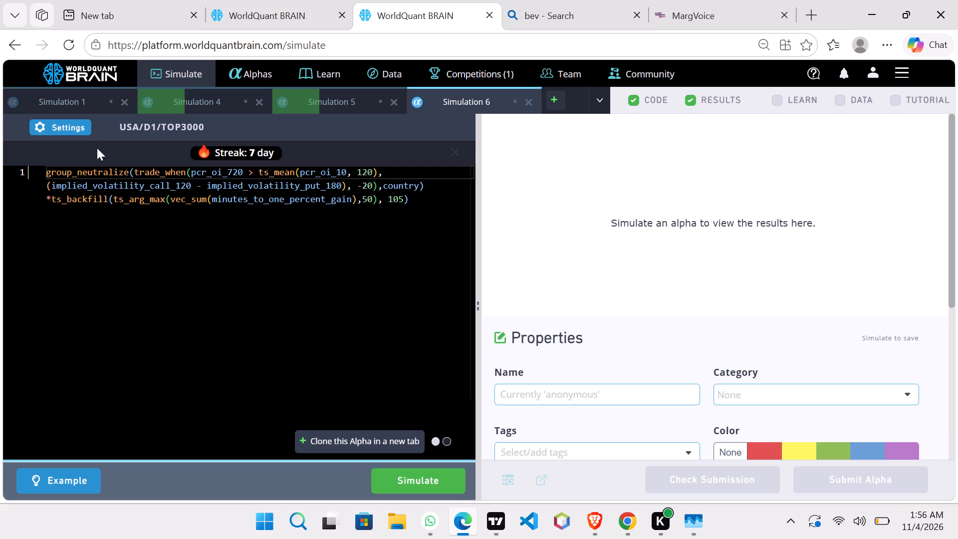
double_click(88, 123)
left_click(88, 123)
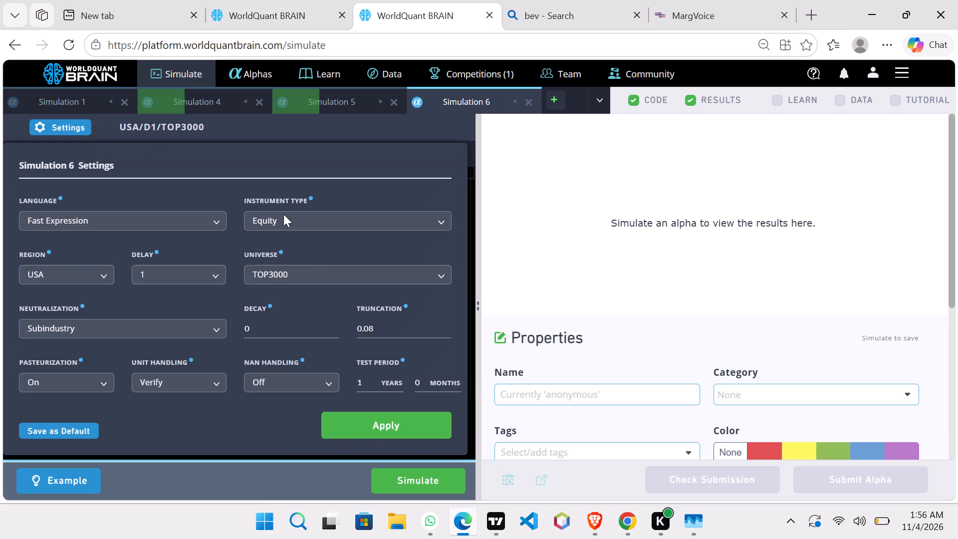
left_click(332, 268)
left_click(329, 315)
left_click(385, 429)
left_click(409, 479)
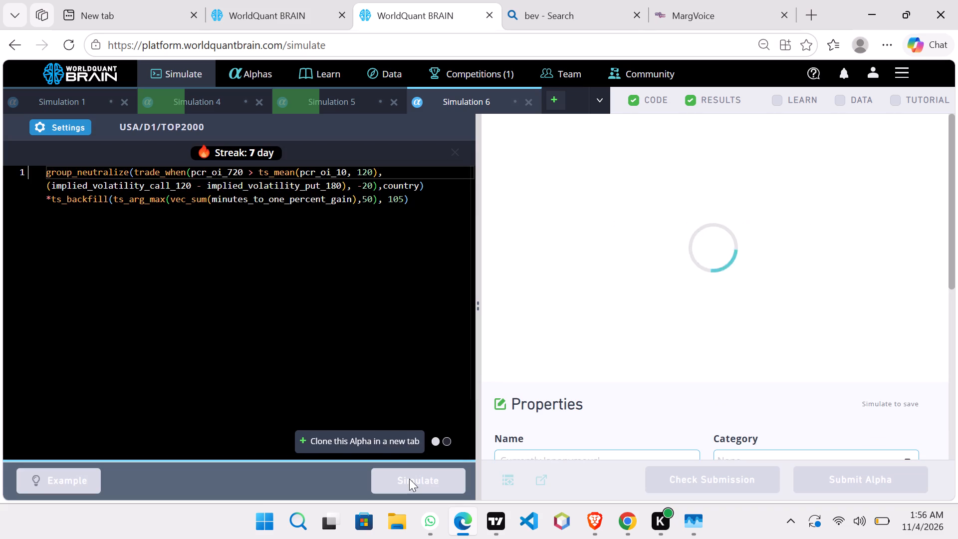
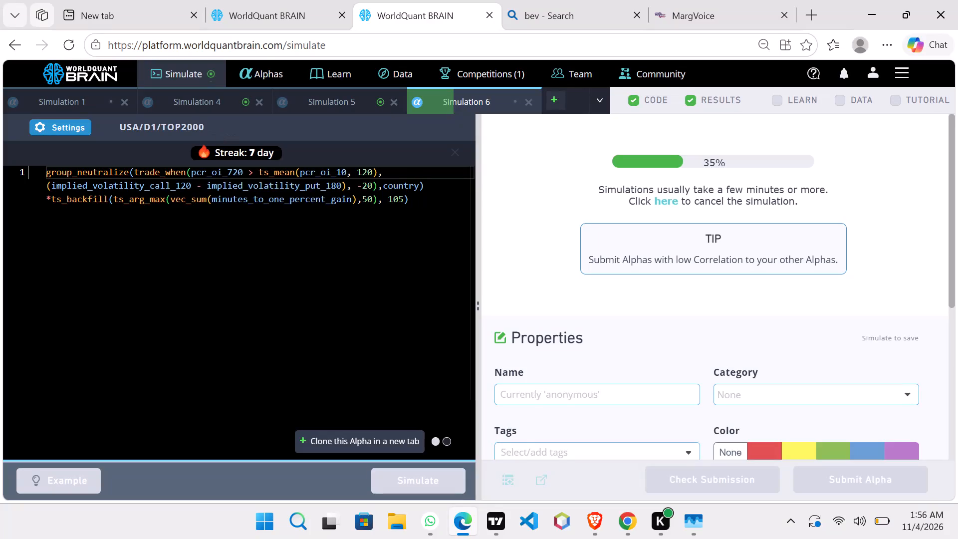
Show the test period for Simulation 4 and examine its IS summary, yearly statistics and IS testing status.
left_click(202, 109)
left_click(737, 474)
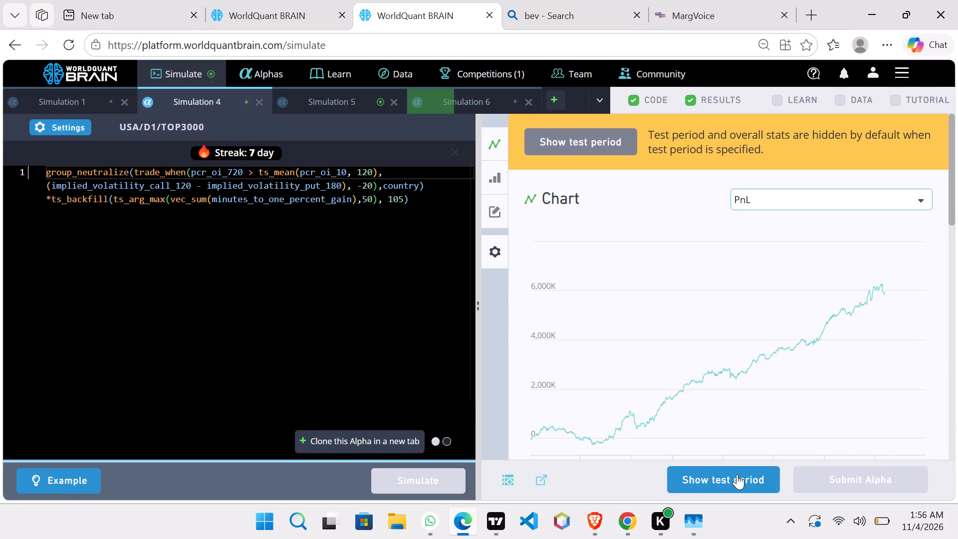
scroll(721, 413, "down", 4)
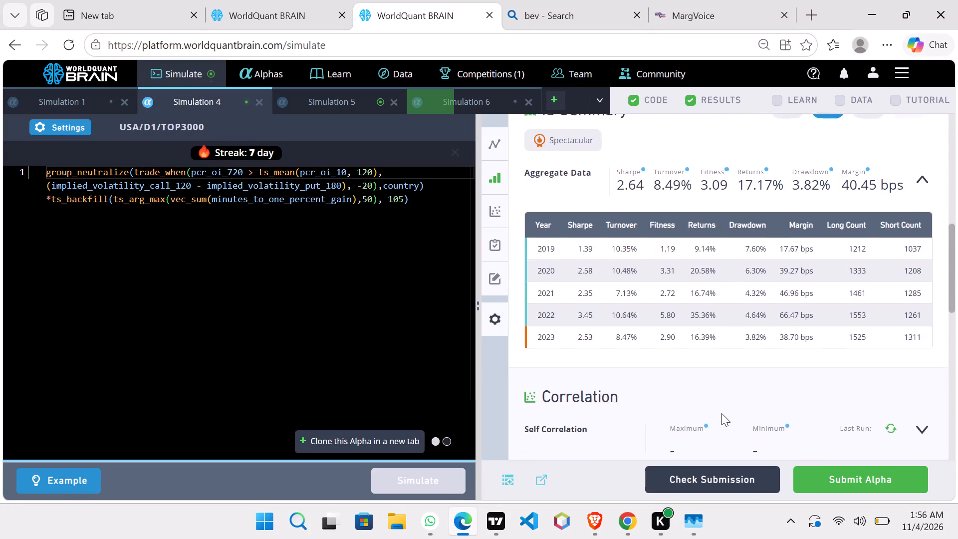
scroll(721, 413, "down", 1)
scroll(721, 413, "up", 3)
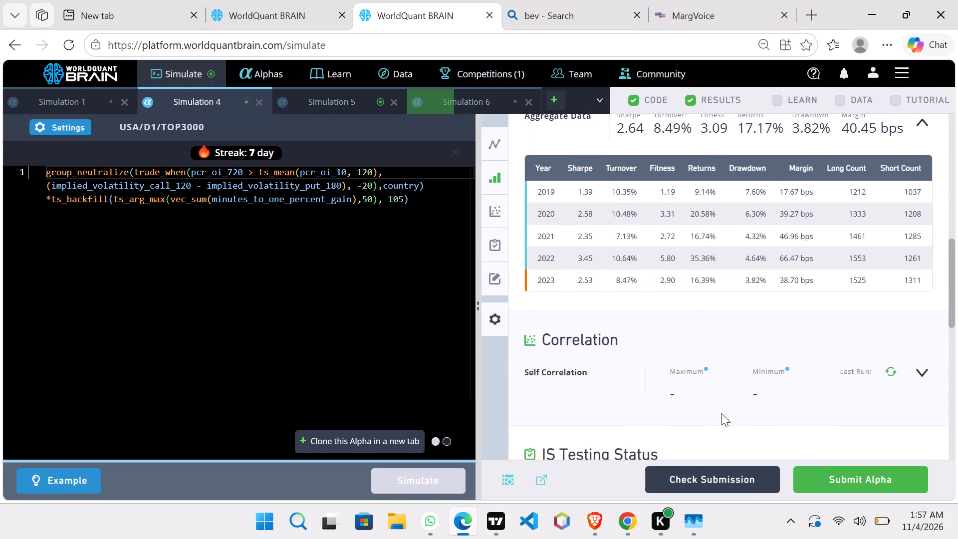
scroll(721, 413, "up", 3)
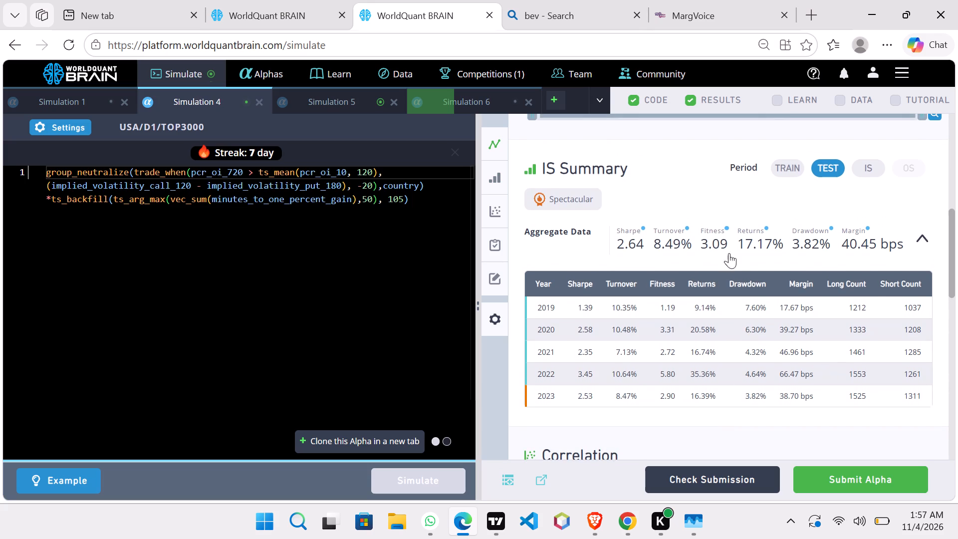
scroll(765, 251, "down", 1)
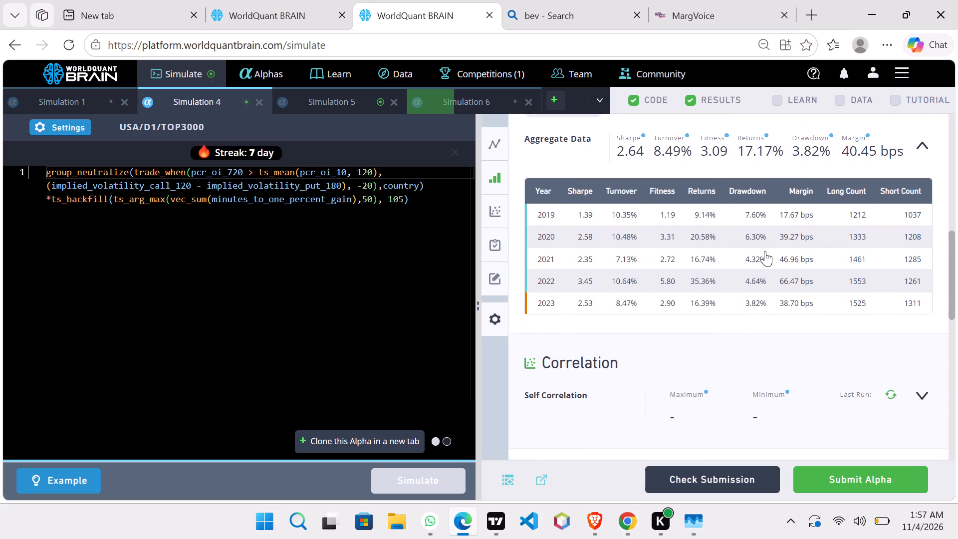
scroll(765, 251, "down", 3)
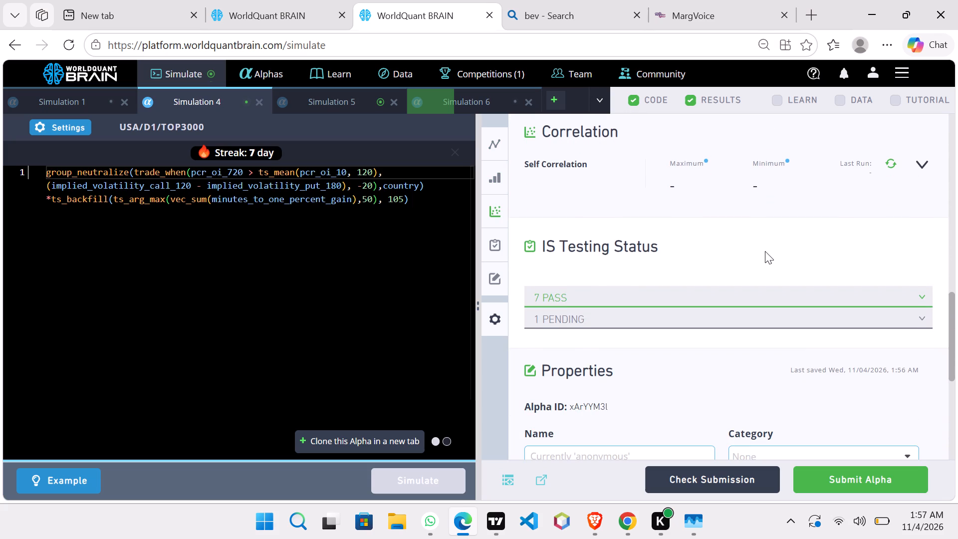
Run the self-correlation check on Simulation 4's alpha.
left_click(894, 163)
Try to submit Simulation 4's alpha and expand the failed-test details in its IS testing status.
left_click(871, 482)
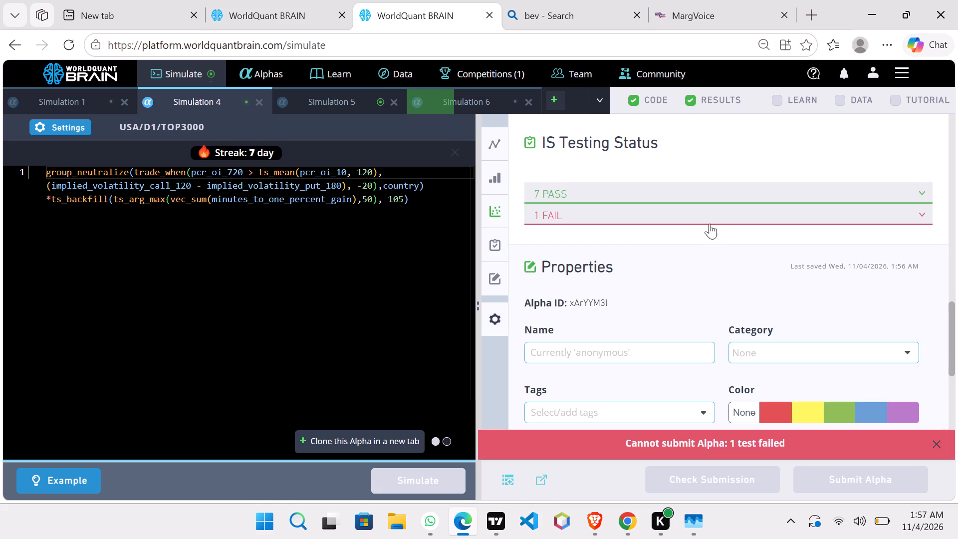
left_click(707, 216)
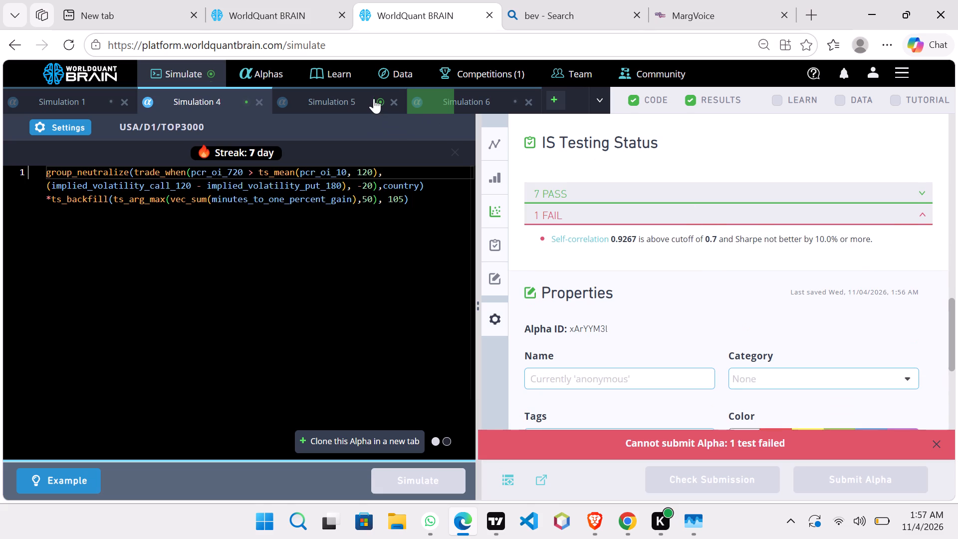
Show the test period for Simulation 5 and start the self-correlation check on its alpha.
left_click(374, 98)
left_click(721, 475)
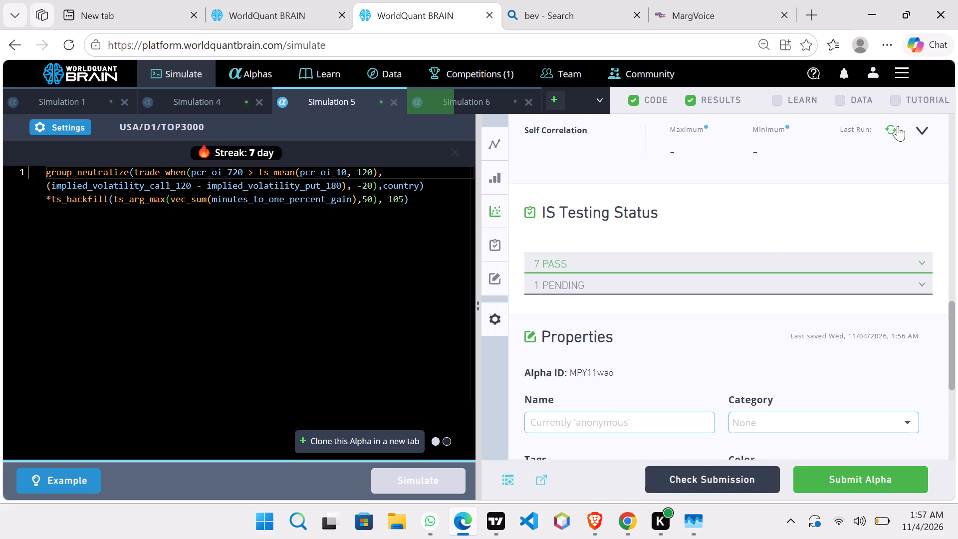
left_click(892, 135)
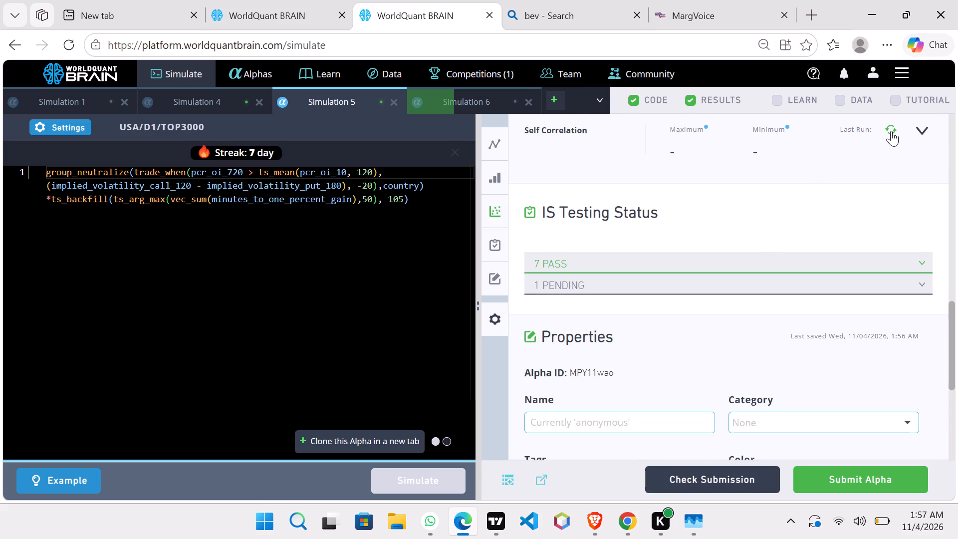
left_click(891, 131)
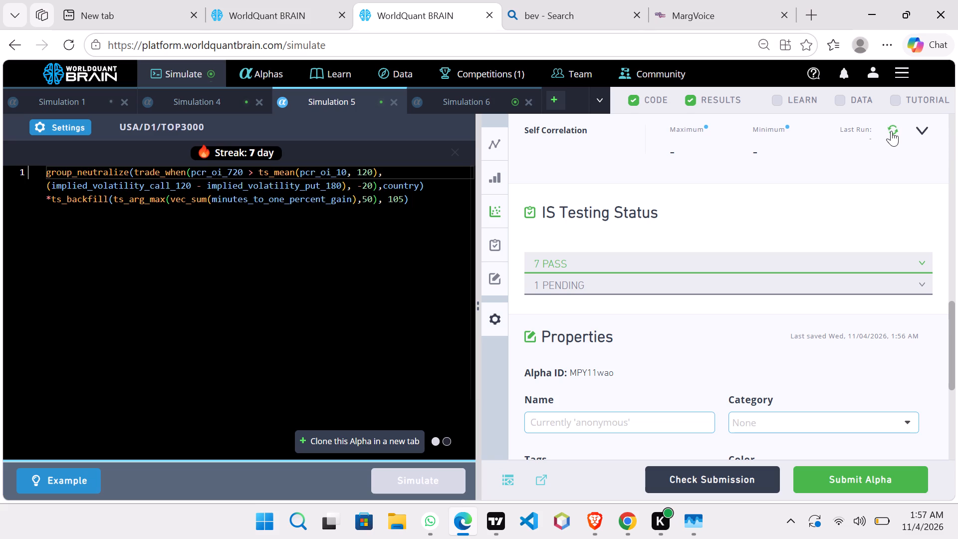
Try to submit Simulation 5's alpha and view the failed-test details in its IS testing status.
left_click(877, 482)
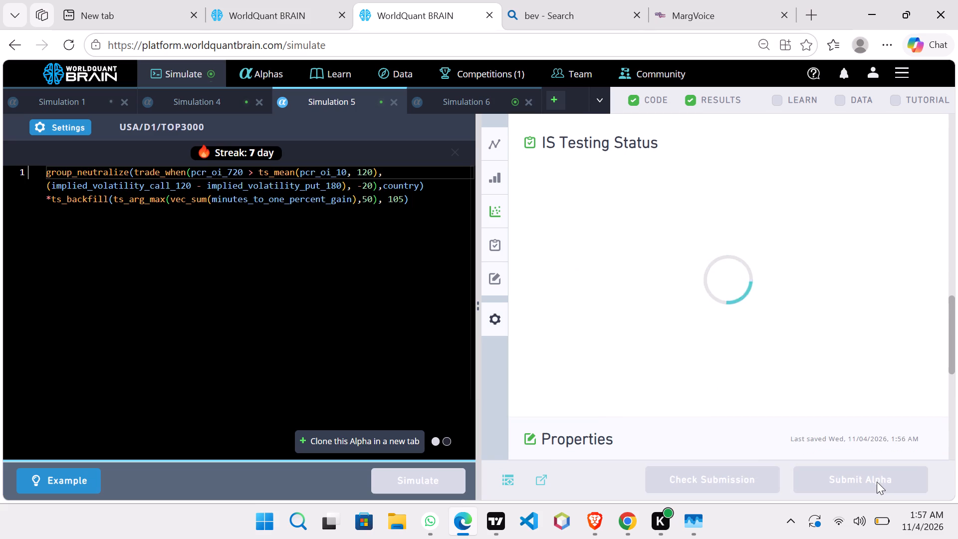
left_click(877, 482)
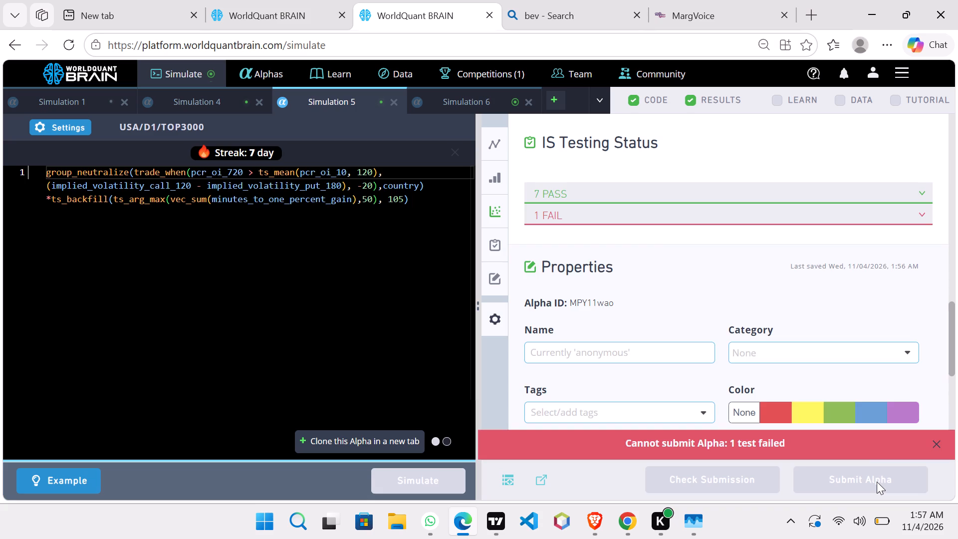
left_click(793, 215)
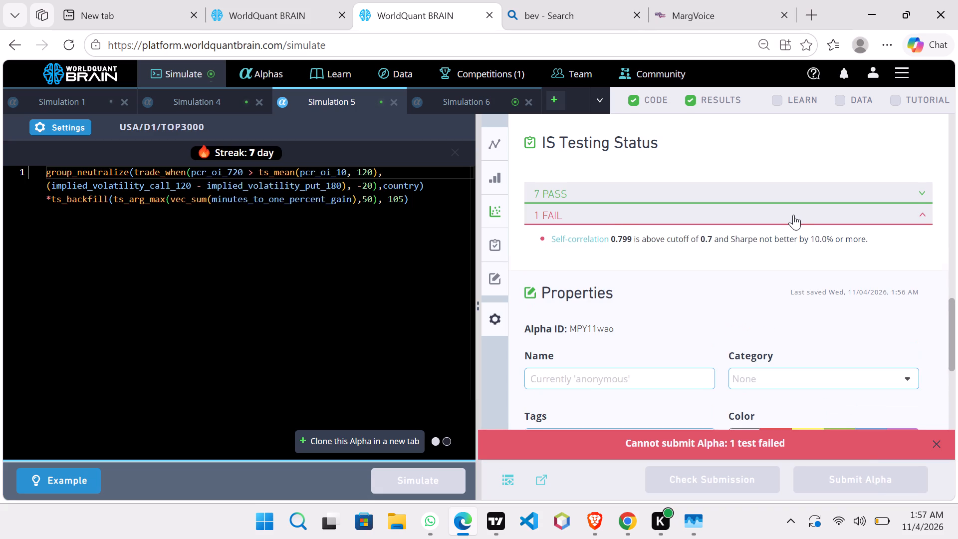
left_click(793, 215)
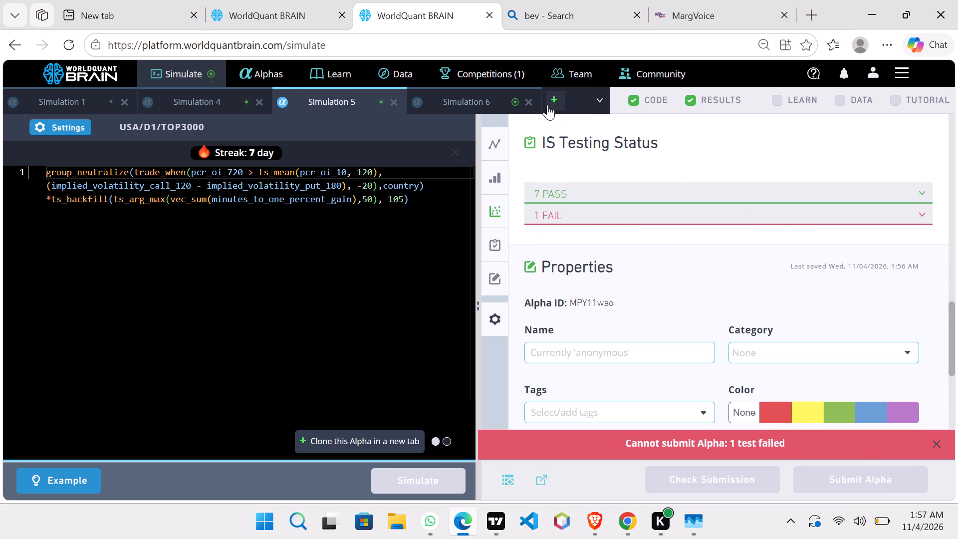
Show the test period for Simulation 6 and run the self-correlation check on its alpha.
left_click(503, 94)
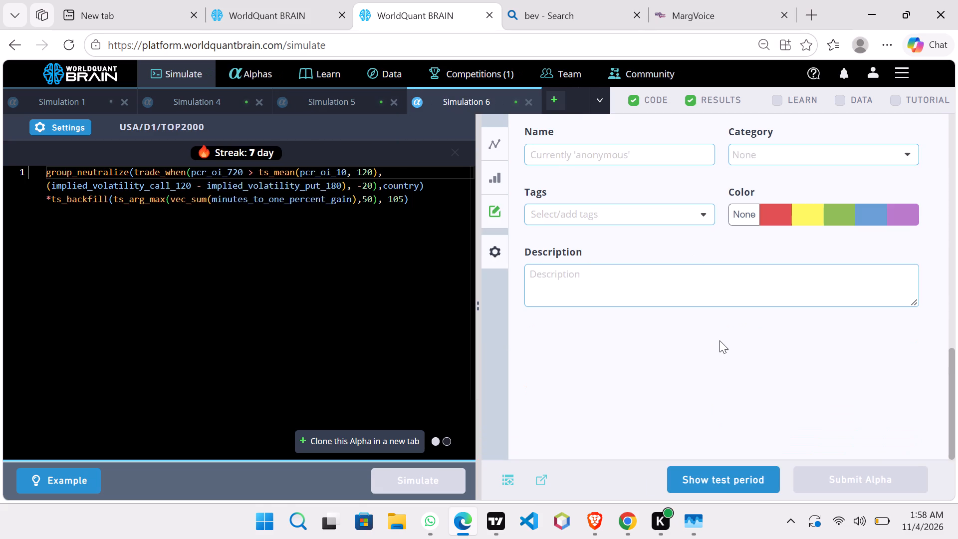
left_click(718, 485)
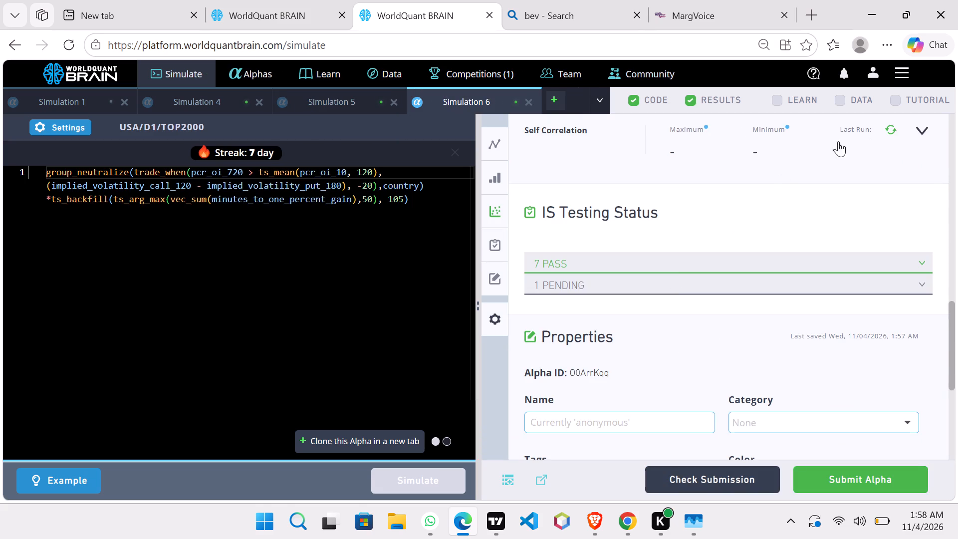
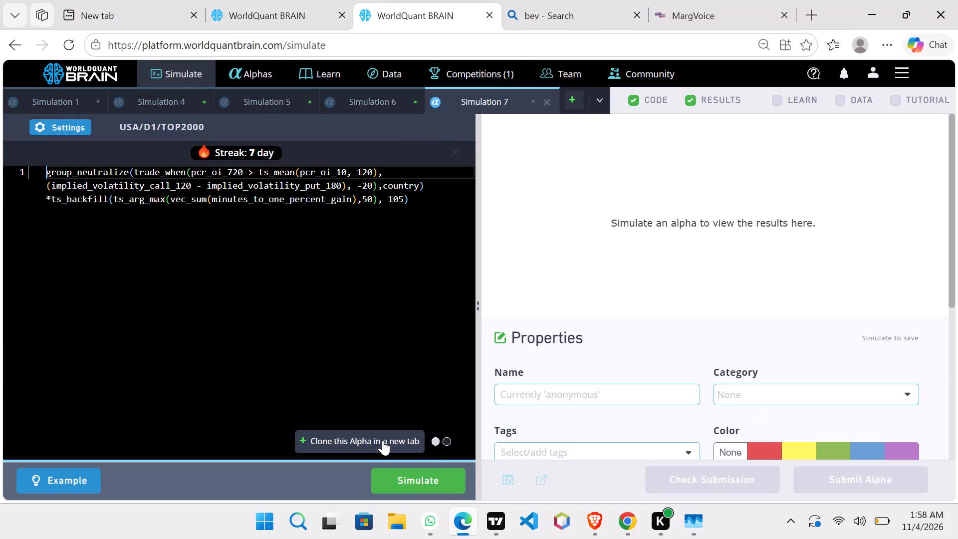
Raise the decay to 20 in the settings of Simulation 7.
left_click(68, 129)
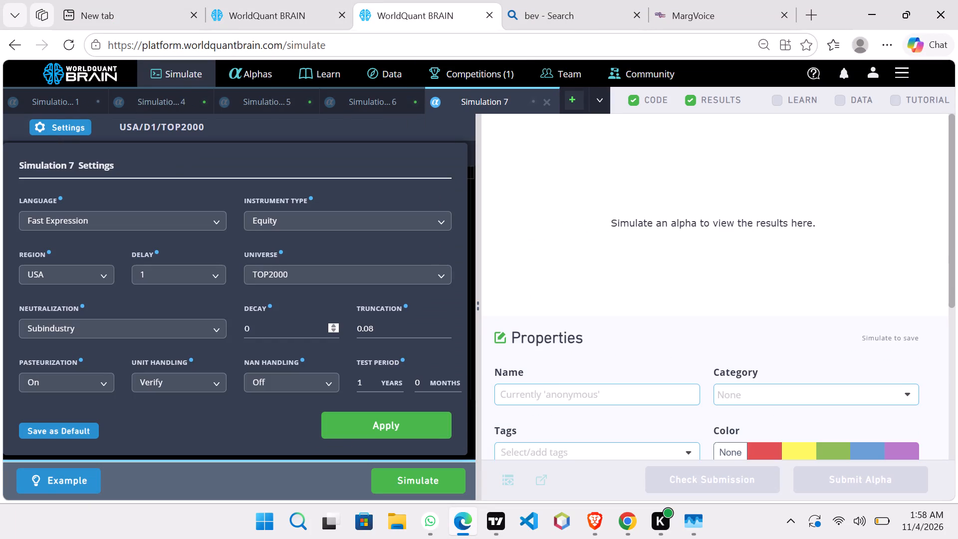
left_click(288, 324)
key("Up")
key("Up")
key("Up")
key("Up")
key("Up")
key("Up")
key("Up")
key("Up")
key("Up")
key("Up")
key("Up")
key("Up")
key("Up")
key("Up")
key("Up")
key("Up")
key("Up")
key("Up")
key("Up")
key("Up")
Apply Simulation 7's settings with decay 71 and run the simulation.
left_click(389, 437)
left_click(419, 486)
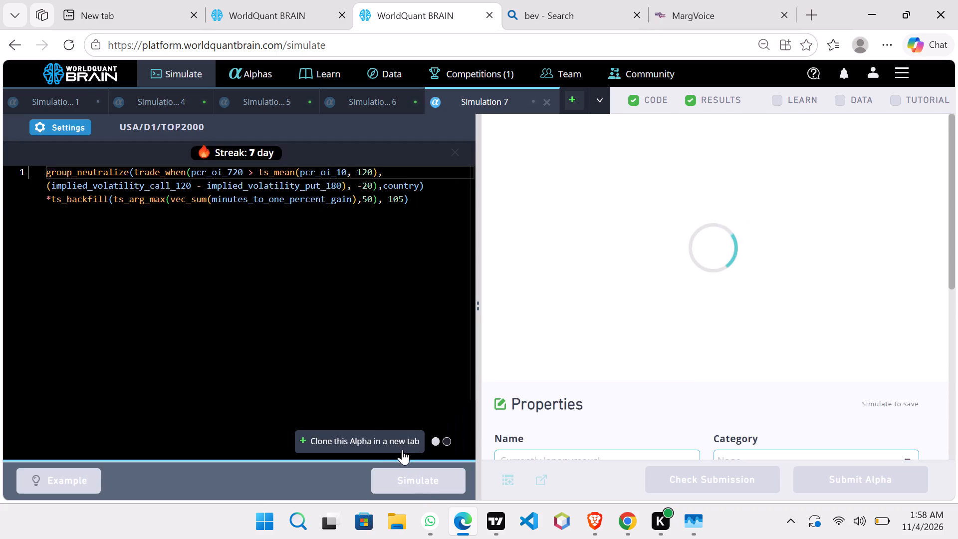
Clone Simulation 7's alpha into a new simulation and set the clone's universe to TOP3000.
left_click(402, 449)
left_click(75, 123)
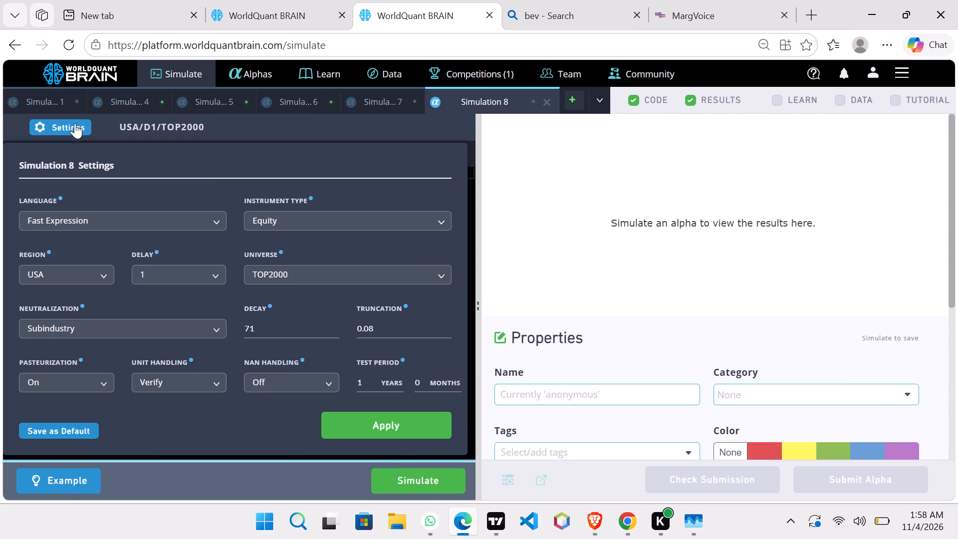
left_click(287, 279)
left_click_drag(287, 279, 298, 302)
left_click(298, 302)
left_click(289, 275)
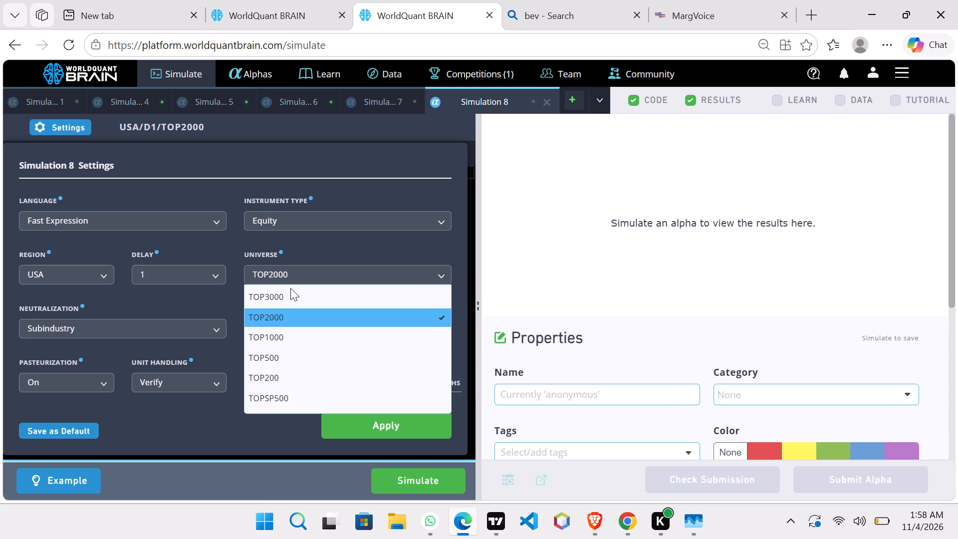
left_click(290, 288)
left_click_drag(290, 288, 382, 423)
left_click(382, 423)
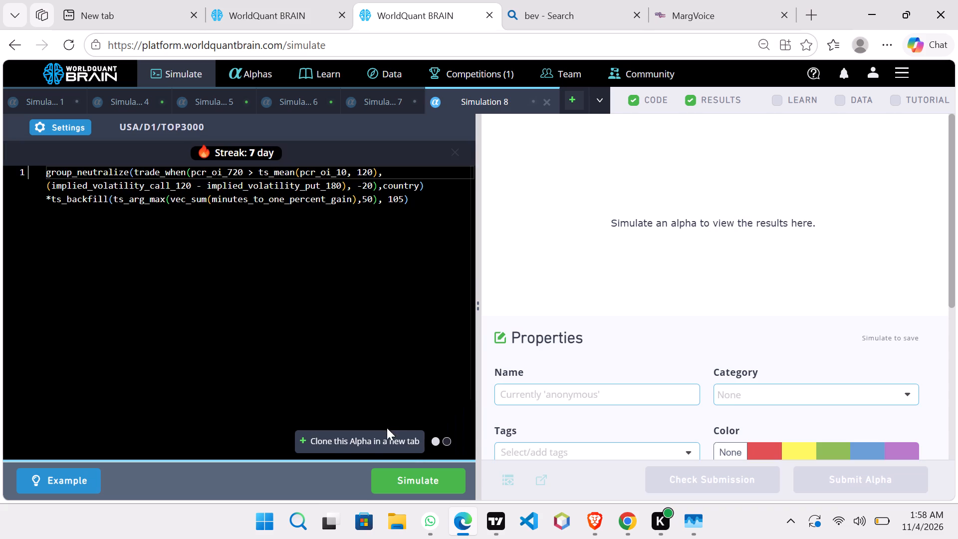
Clone Simulation 8's alpha into another new simulation.
left_click_drag(422, 485, 390, 446)
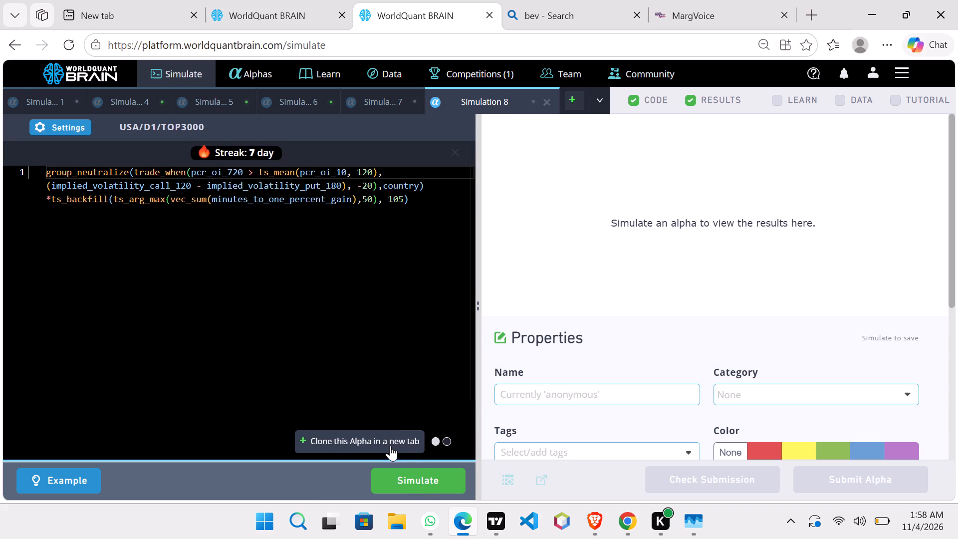
left_click(390, 446)
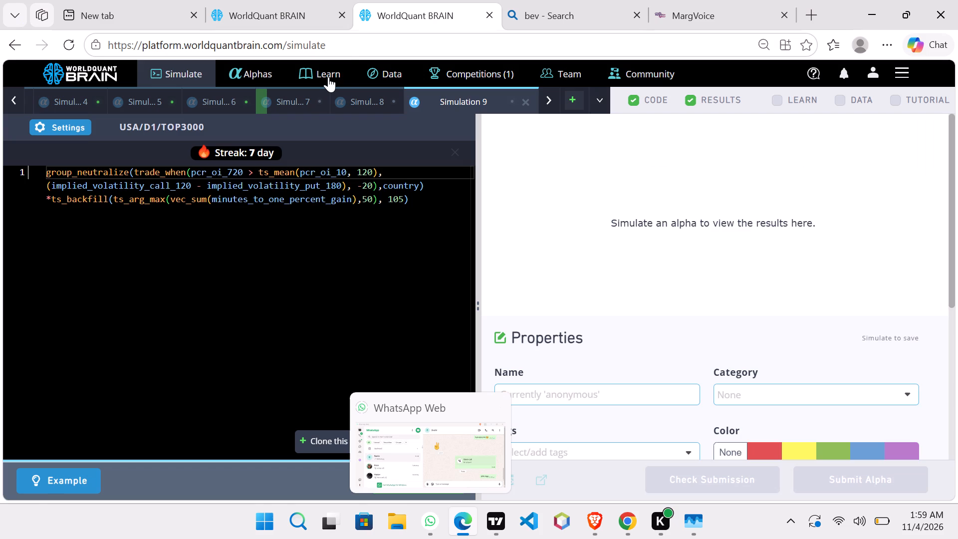
Return to Simulation 8 and run its TOP3000 simulation.
left_click(351, 93)
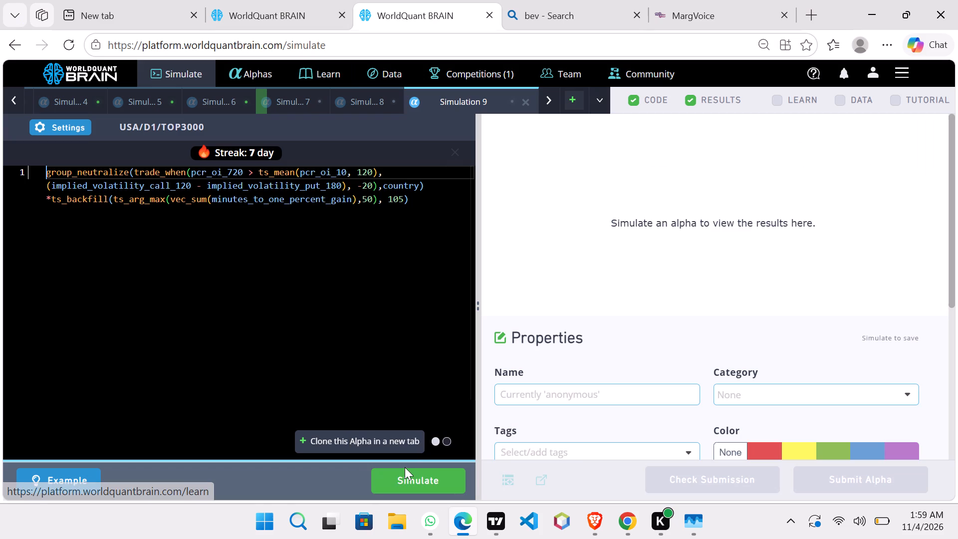
left_click(357, 100)
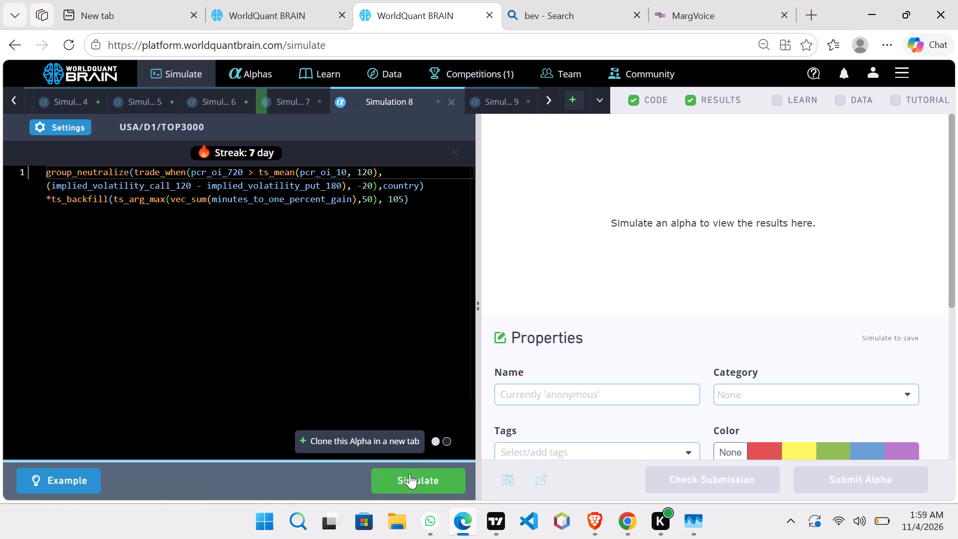
left_click(410, 474)
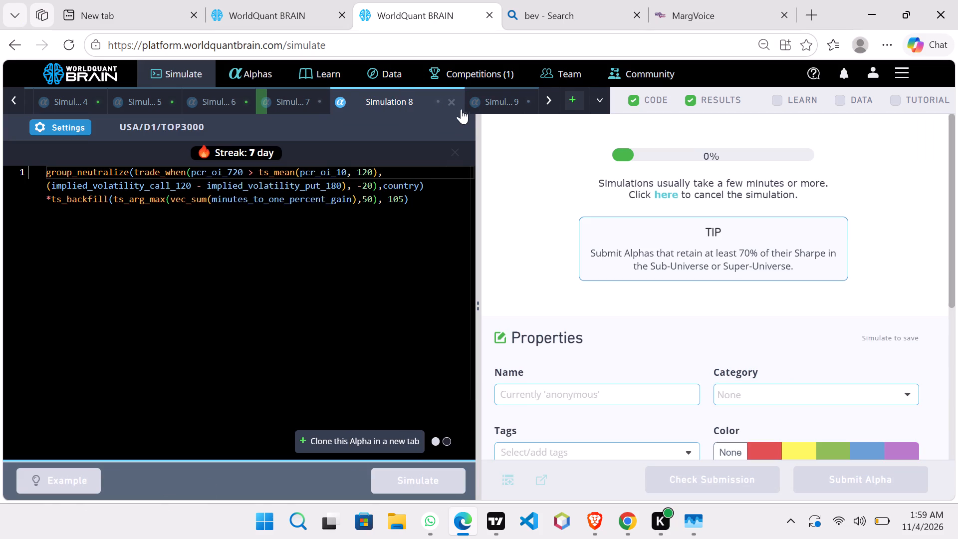
Choose Market neutralization in Simulation 9's settings, apply them and run the simulation.
left_click(484, 92)
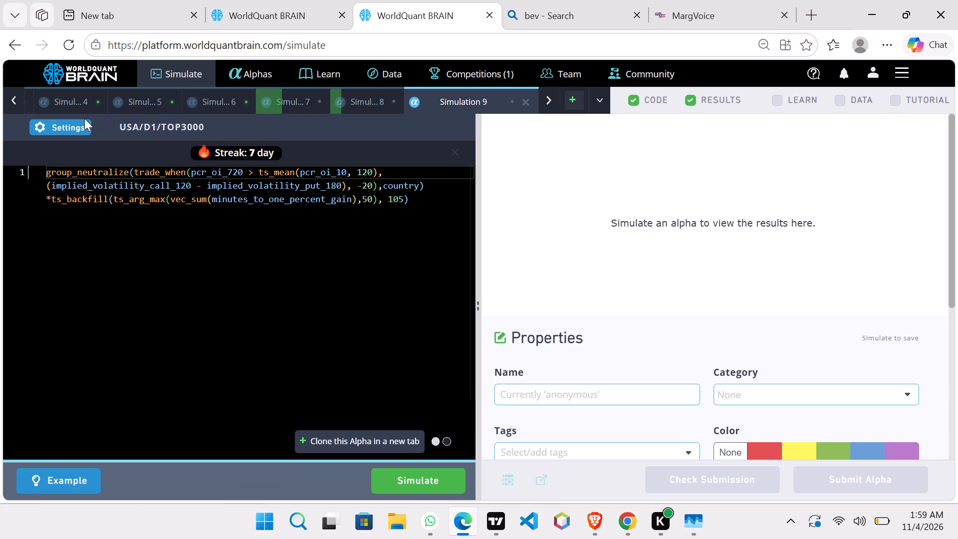
left_click(84, 118)
left_click(84, 130)
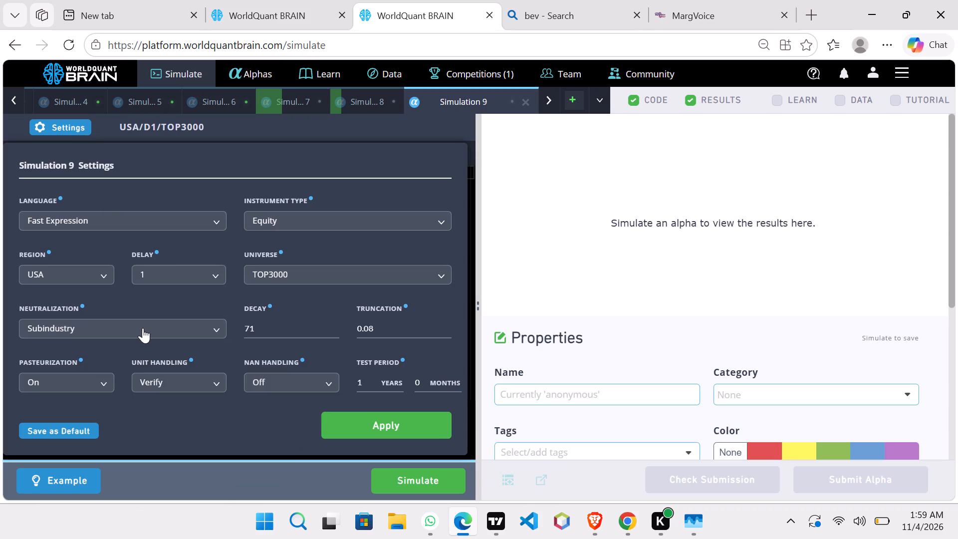
left_click(142, 324)
left_click_drag(134, 358, 134, 372)
left_click(134, 372)
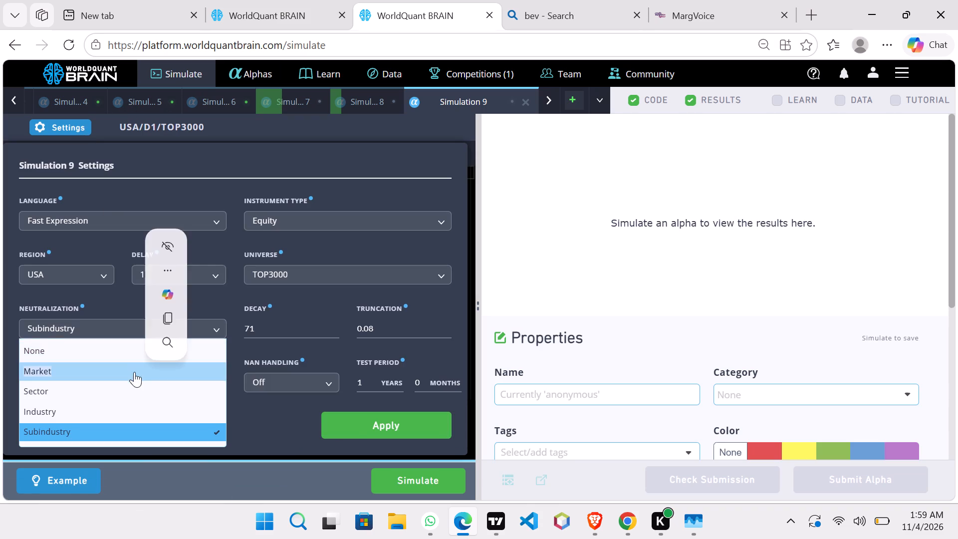
left_click(353, 434)
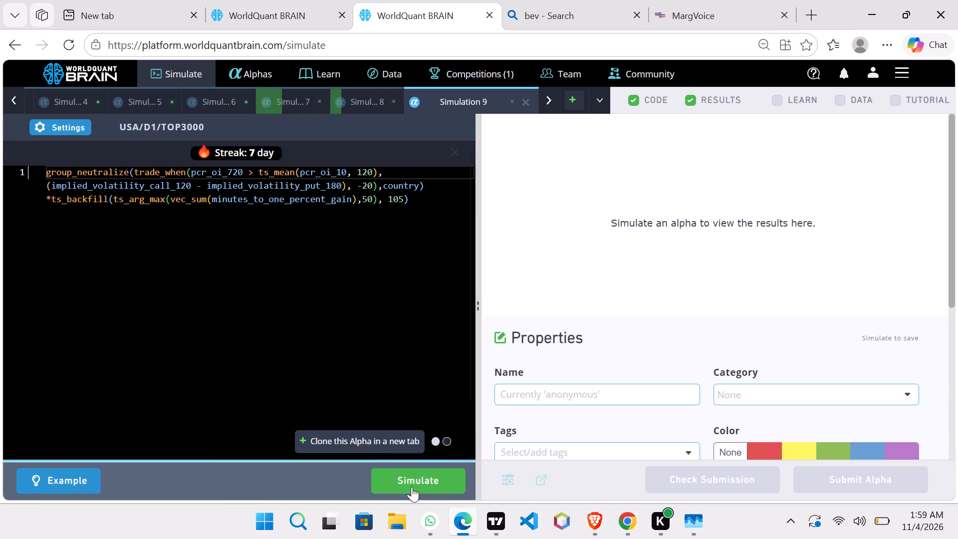
left_click(413, 487)
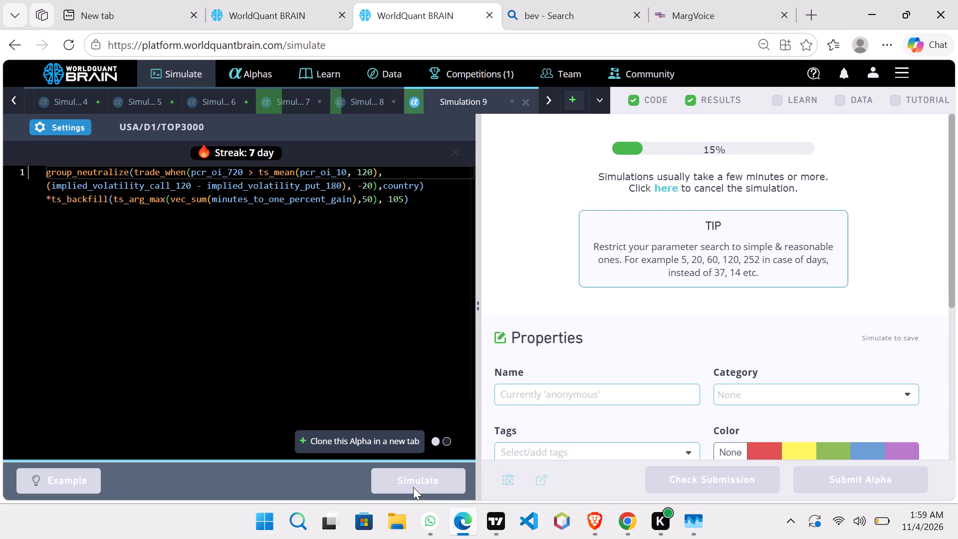
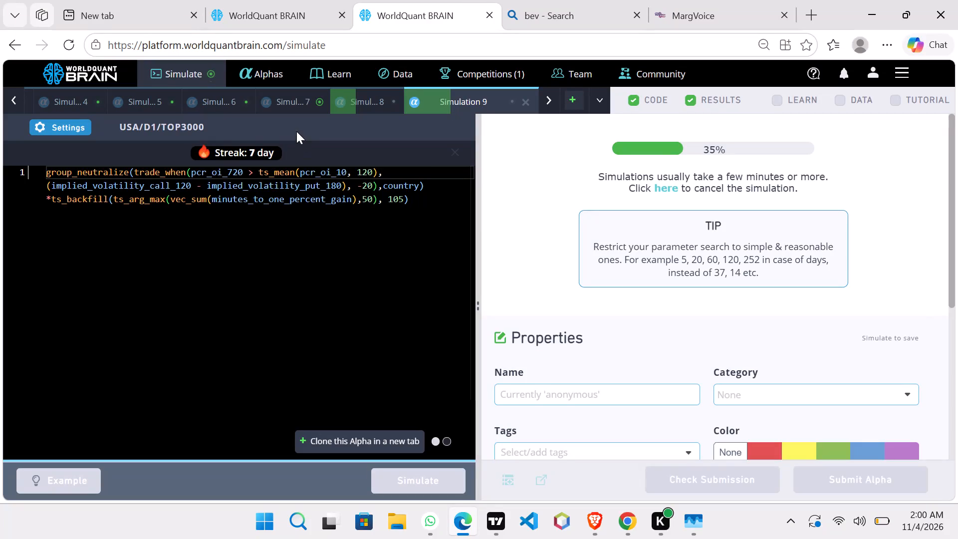
Open Simulation 7's TOP2000 results and reveal its test period performance.
left_click(301, 95)
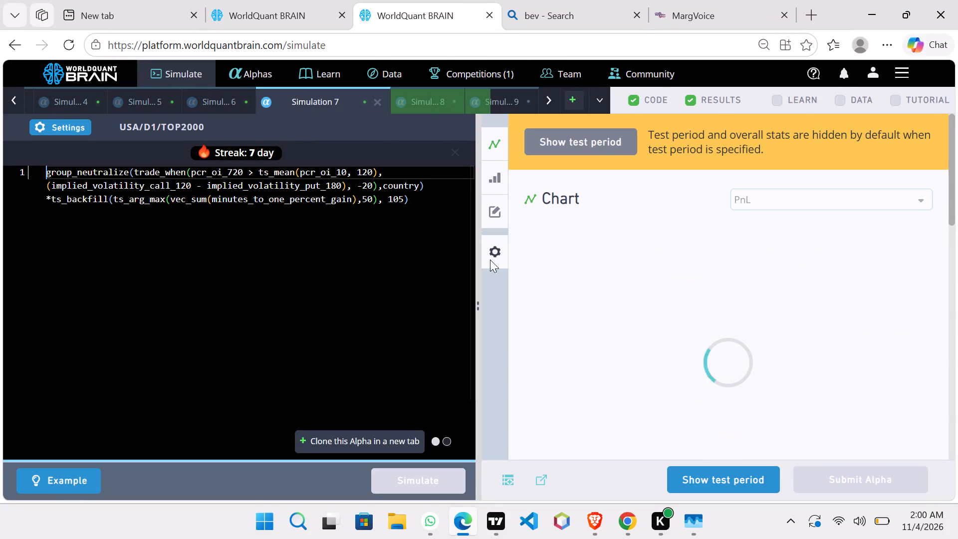
left_click(711, 484)
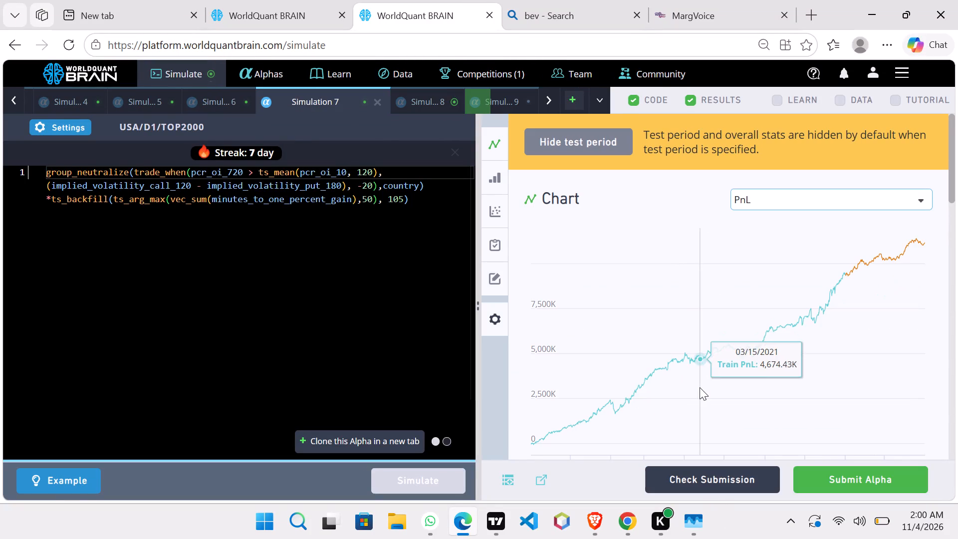
Run the self-correlation check for Simulation 7's alpha and review its correlation and IS testing status.
scroll(700, 387, "down", 7)
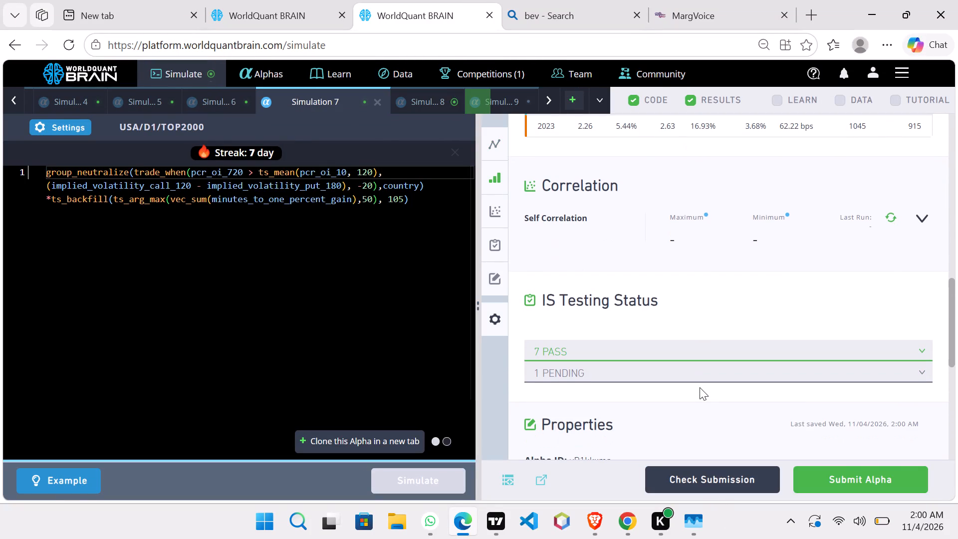
left_click(894, 224)
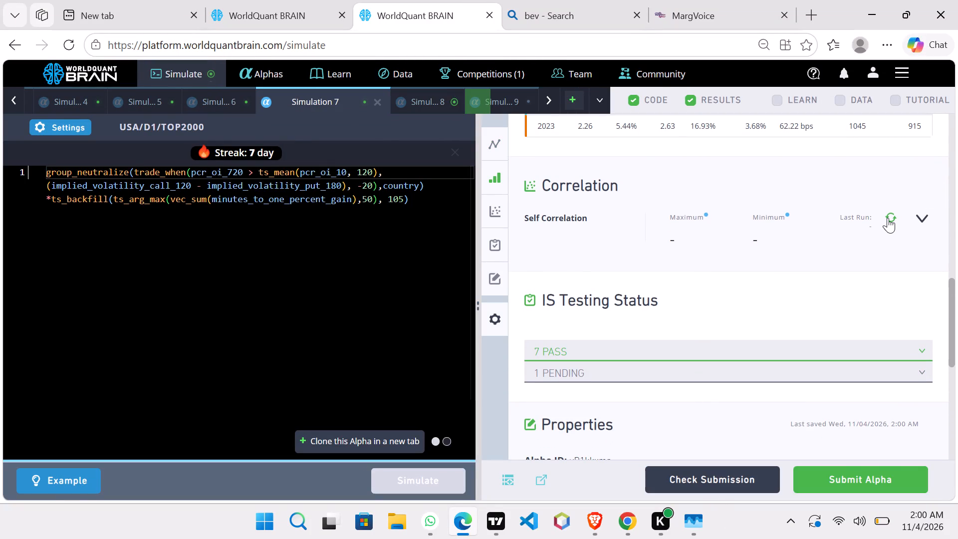
left_click(888, 218)
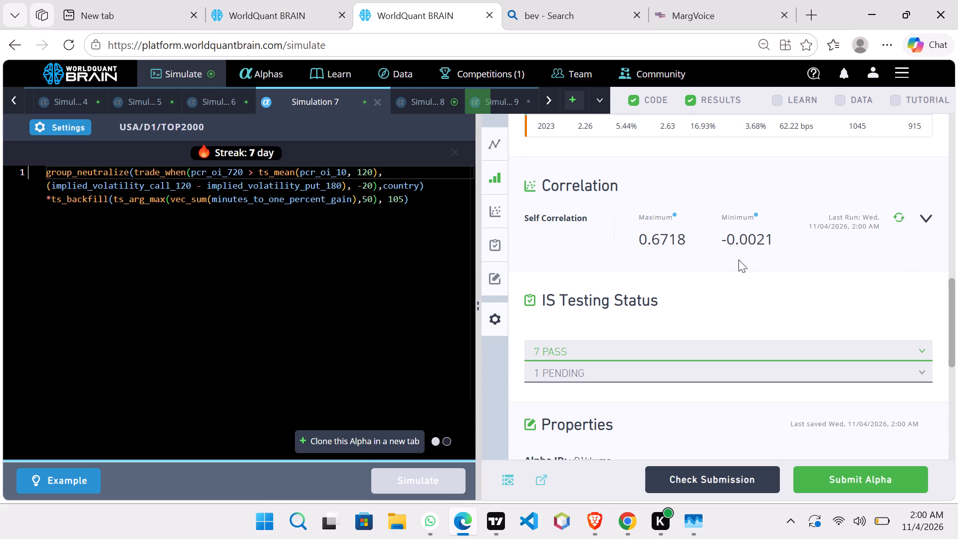
scroll(706, 316, "down", 5)
scroll(706, 316, "up", 1)
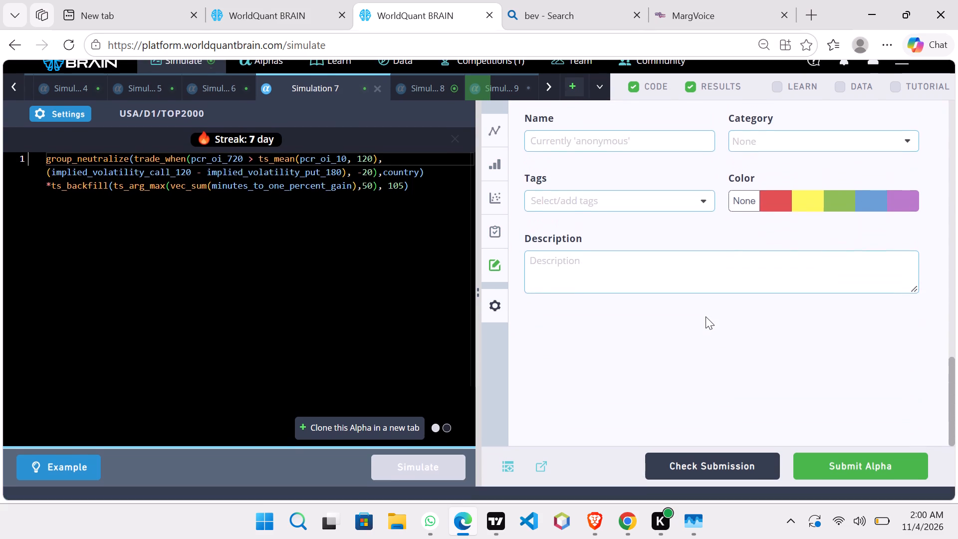
scroll(706, 316, "up", 3)
scroll(706, 316, "down", 1)
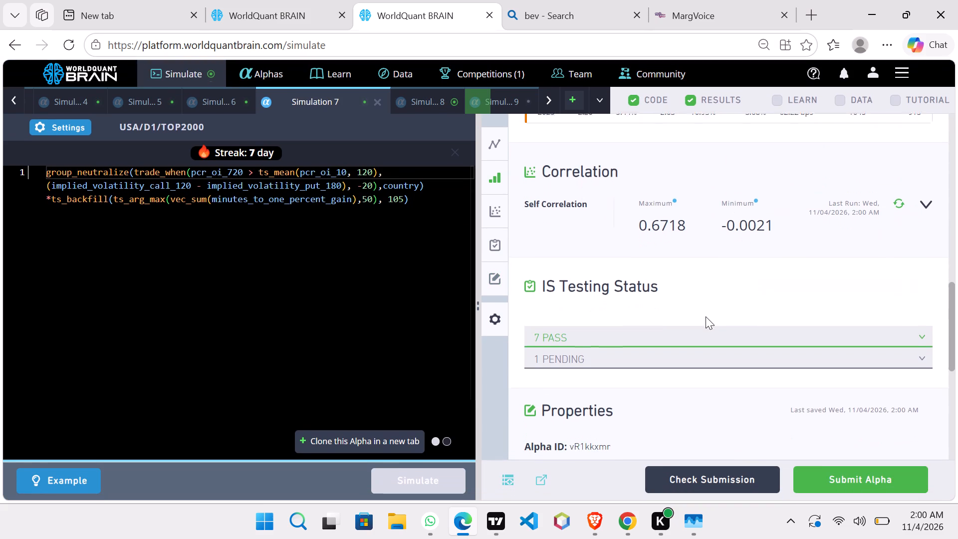
scroll(706, 316, "down", 1)
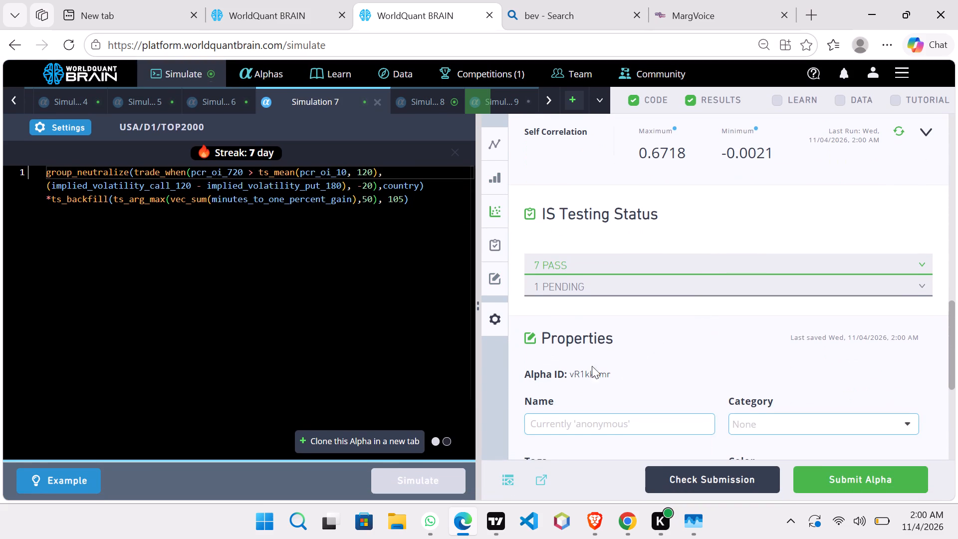
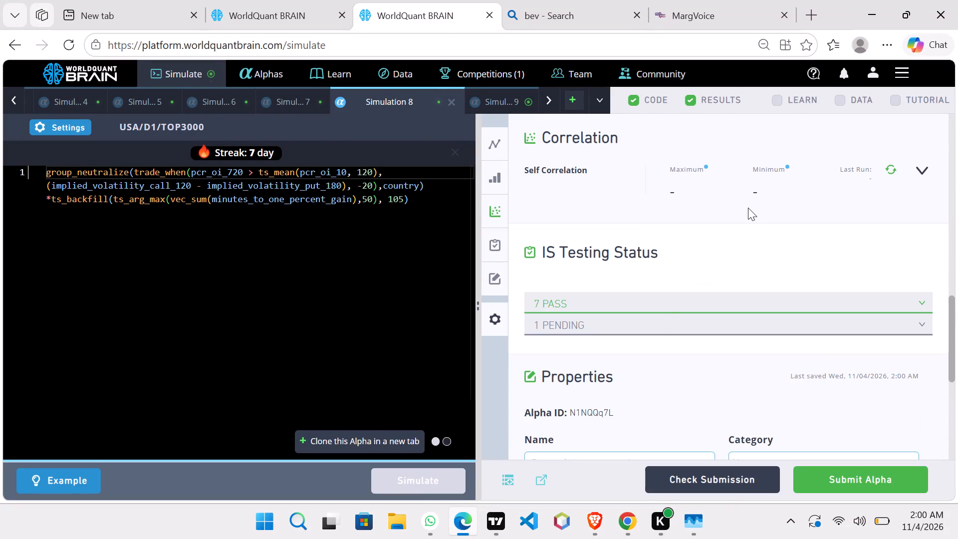
Run the self-correlation check for Simulation 8's alpha and review its maximum and minimum correlation.
left_click(892, 167)
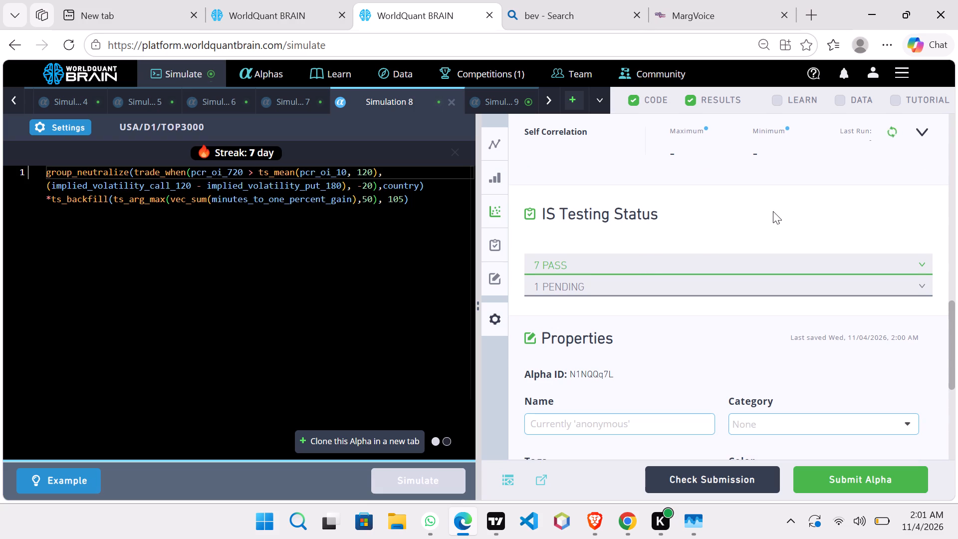
scroll(822, 194, "up", 1)
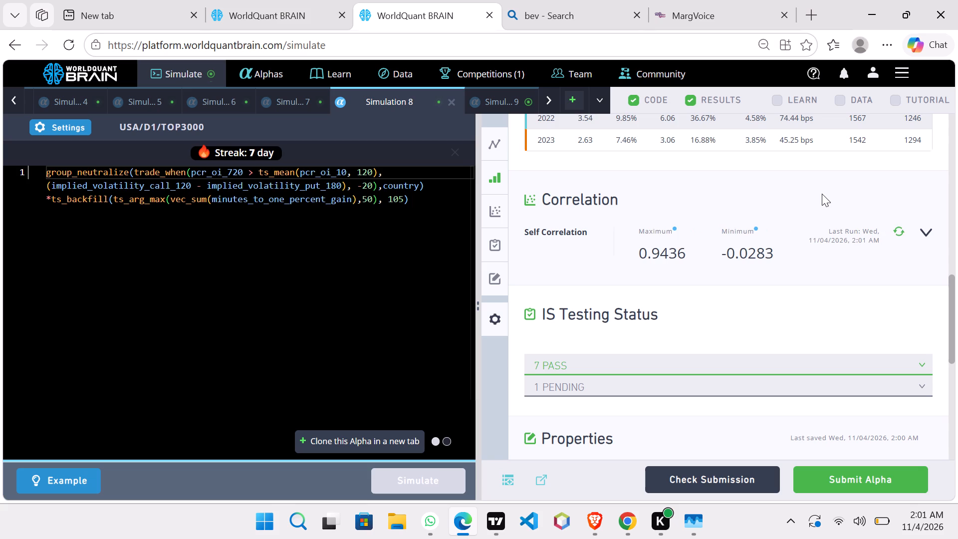
Try to submit Simulation 8's alpha and inspect the details of its IS testing status.
left_click(880, 480)
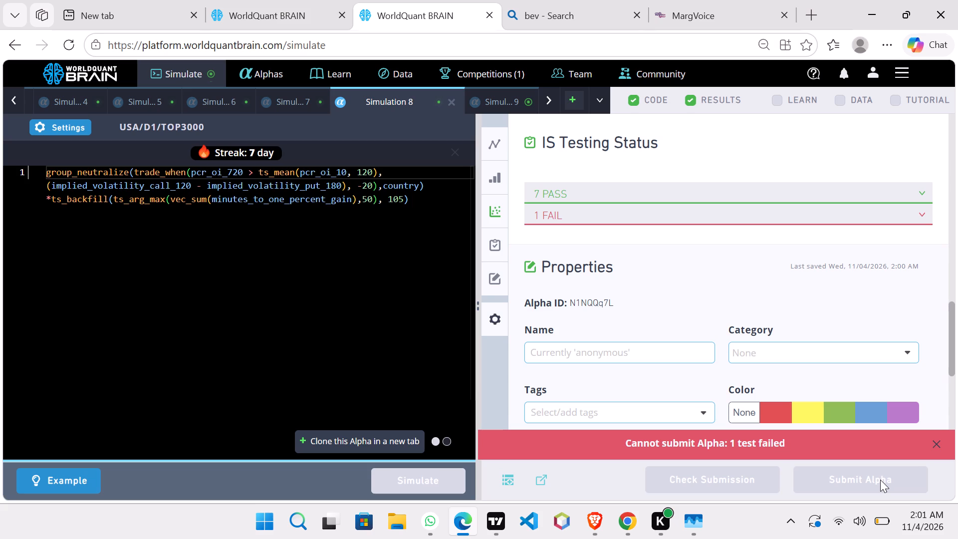
left_click(788, 214)
left_click(788, 214)
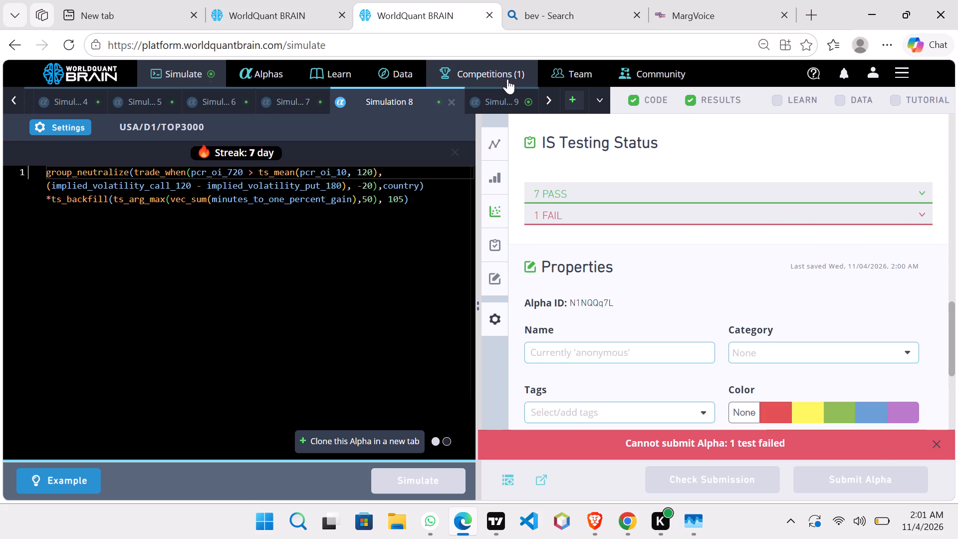
Open Simulation 9's TOP3000 results, reveal its test period, and inspect the pending item in its IS testing status.
left_click(519, 99)
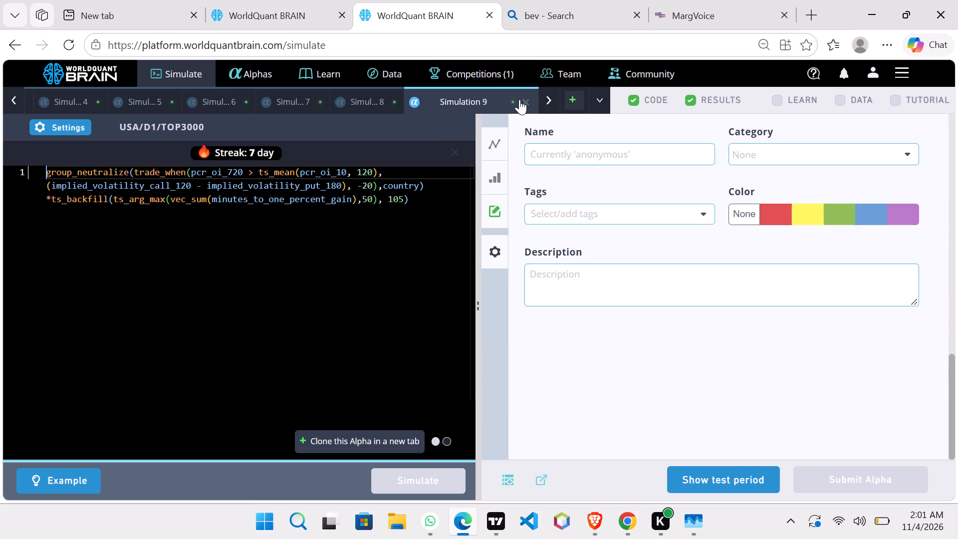
left_click(723, 485)
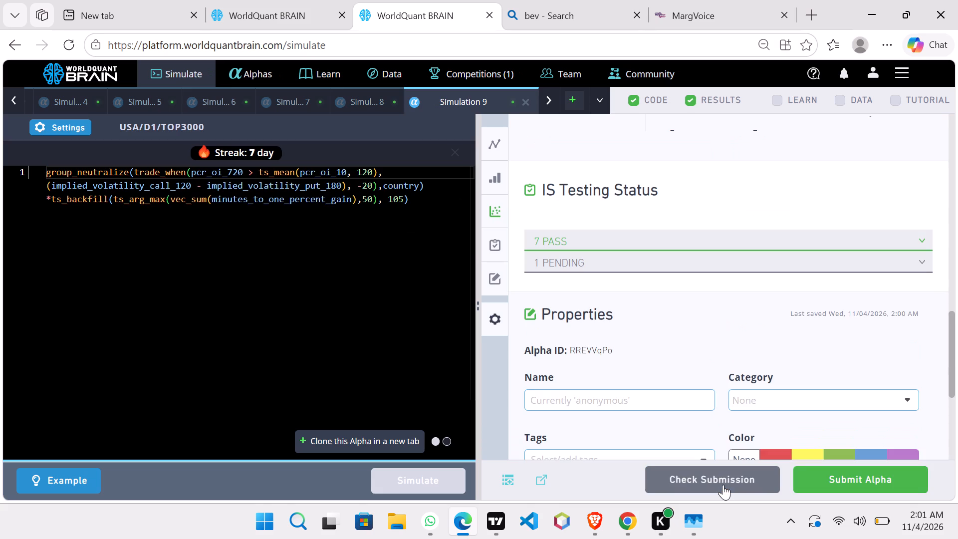
left_click(614, 259)
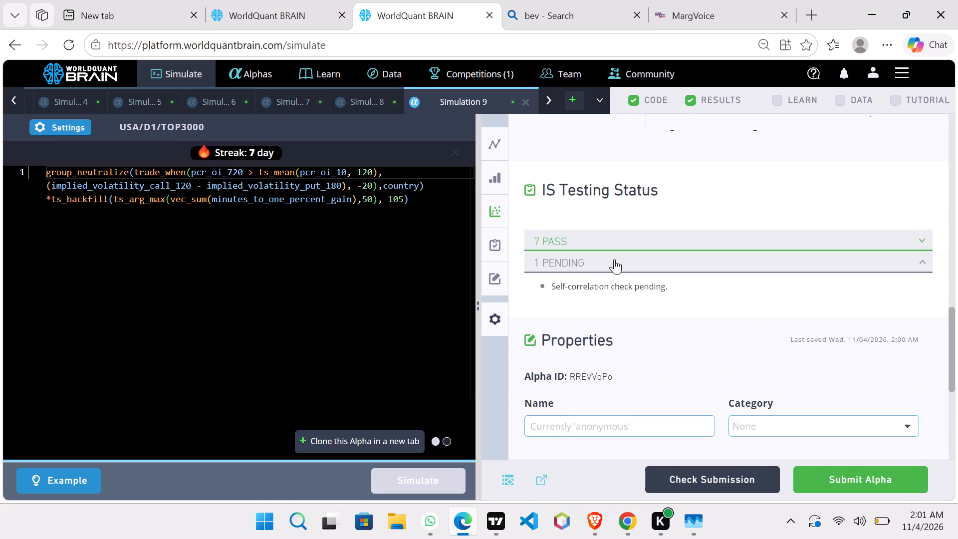
left_click(614, 259)
Run the self-correlation check for Simulation 9's alpha and review its maximum and minimum correlation.
scroll(783, 215, "up", 1)
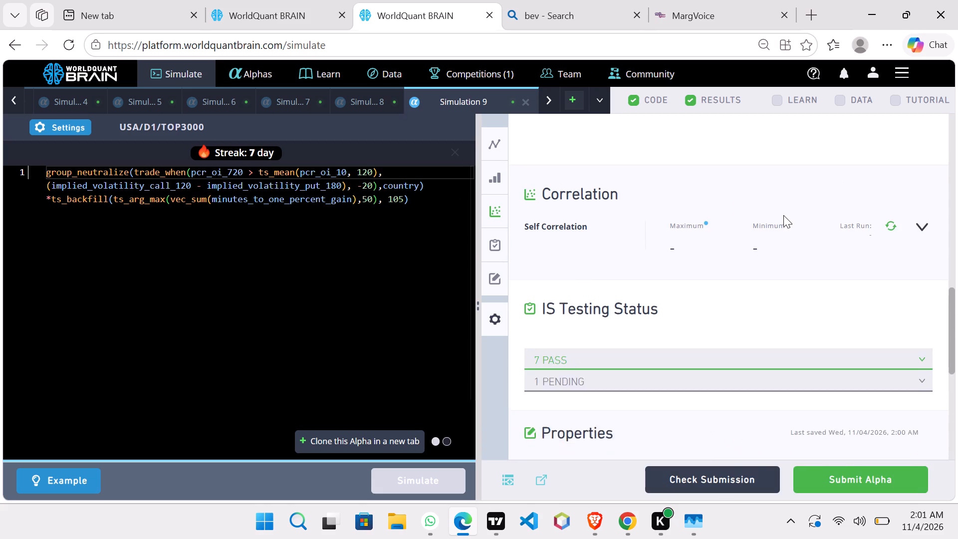
scroll(783, 215, "up", 1)
left_click(888, 238)
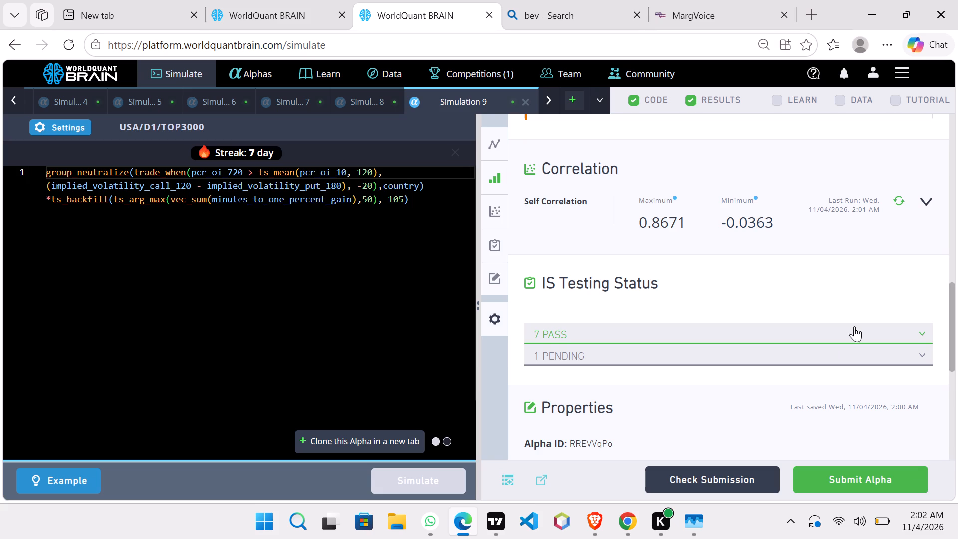
Submit Simulation 9's alpha for the final submission tests.
left_click(880, 483)
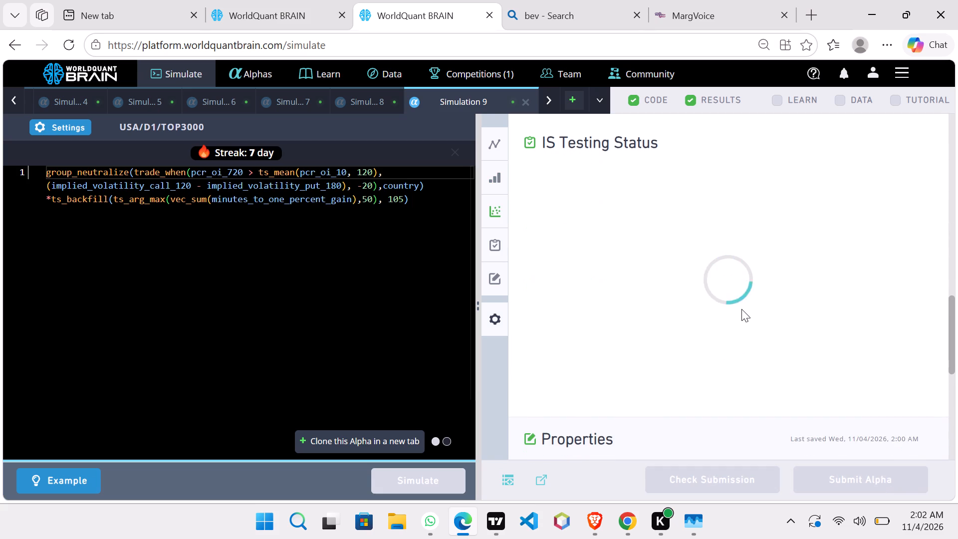
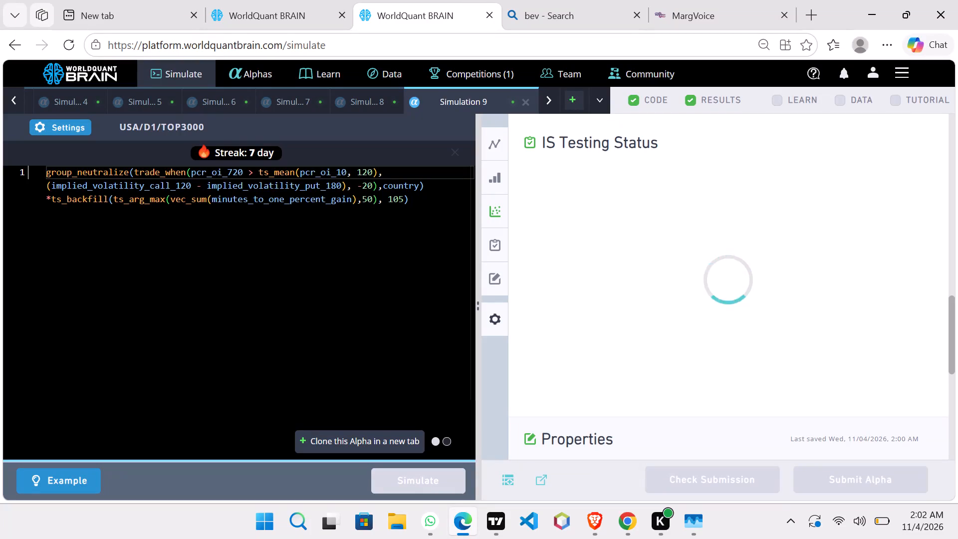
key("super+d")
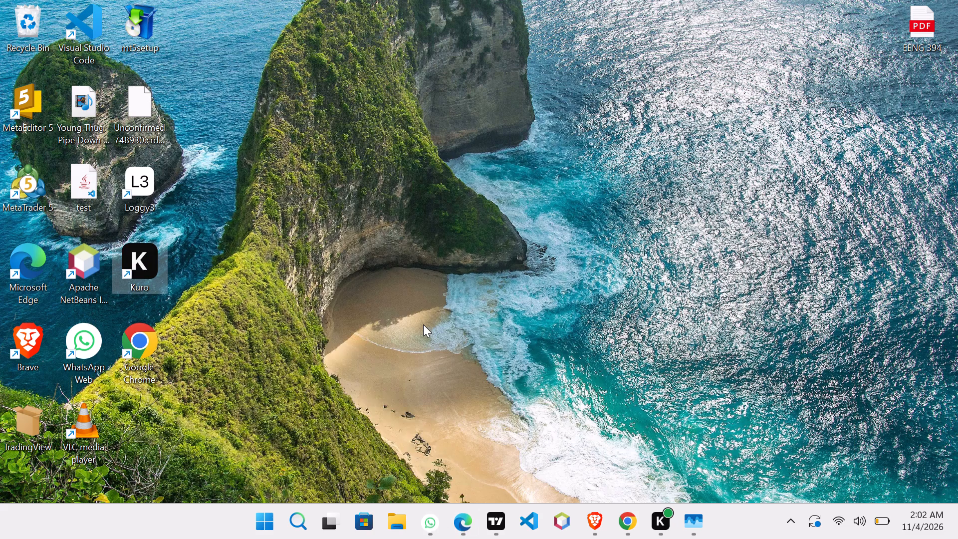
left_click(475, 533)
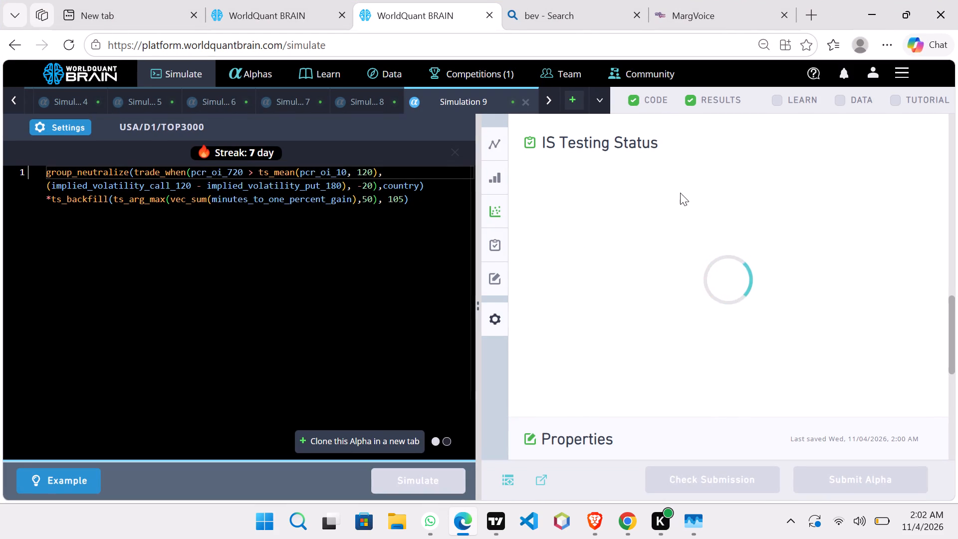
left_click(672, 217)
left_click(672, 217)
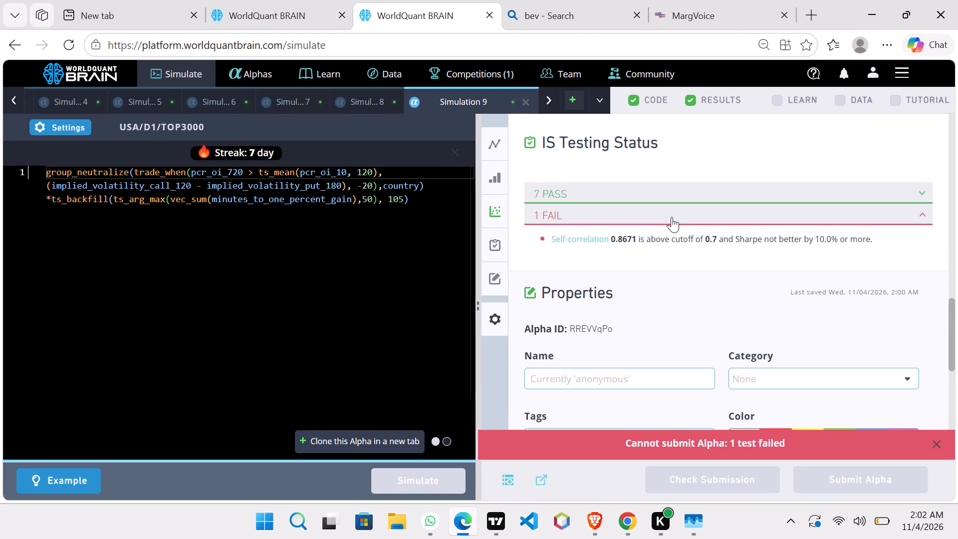
Clone Simulation 9's alpha into a new simulation, set its decay to 1, and simulate it.
left_click(397, 439)
left_click(83, 130)
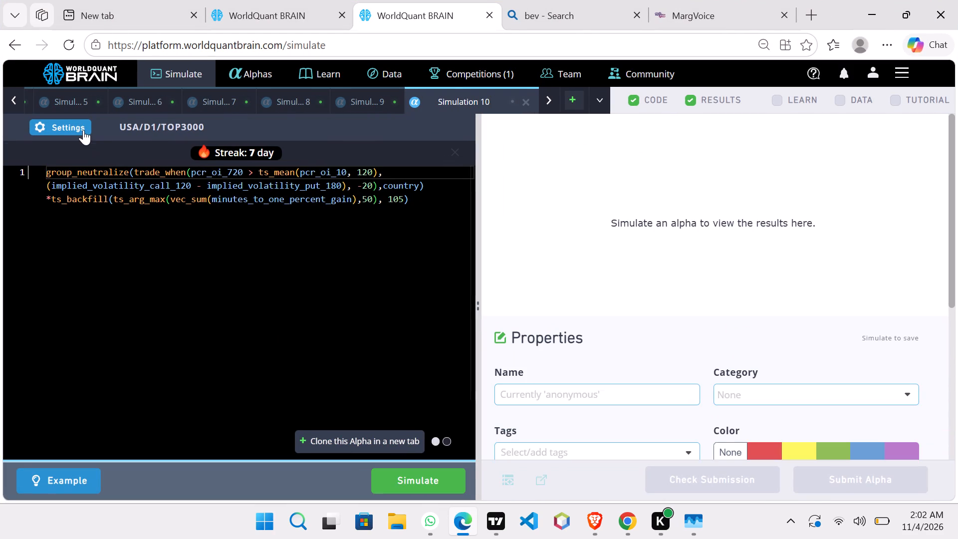
left_click(199, 323)
left_click(249, 321)
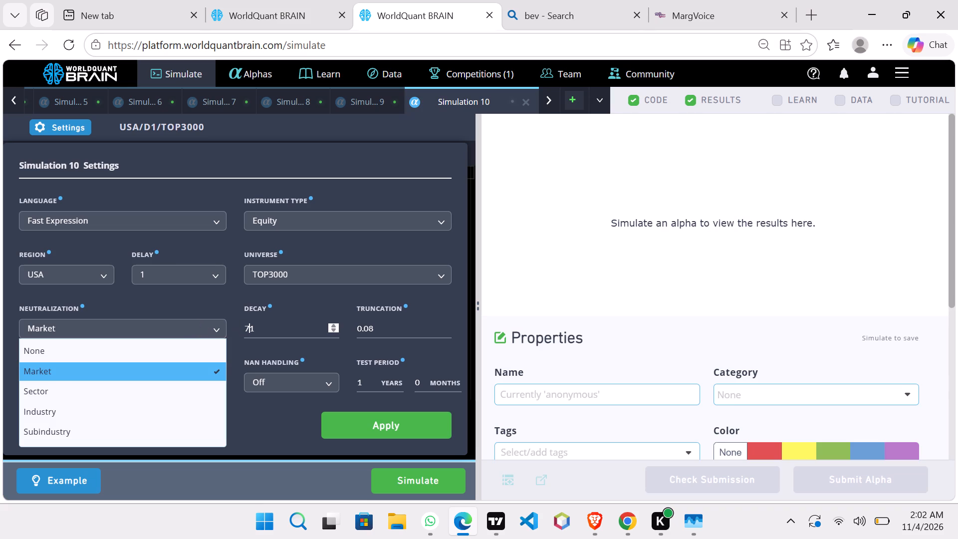
key("BackSpace")
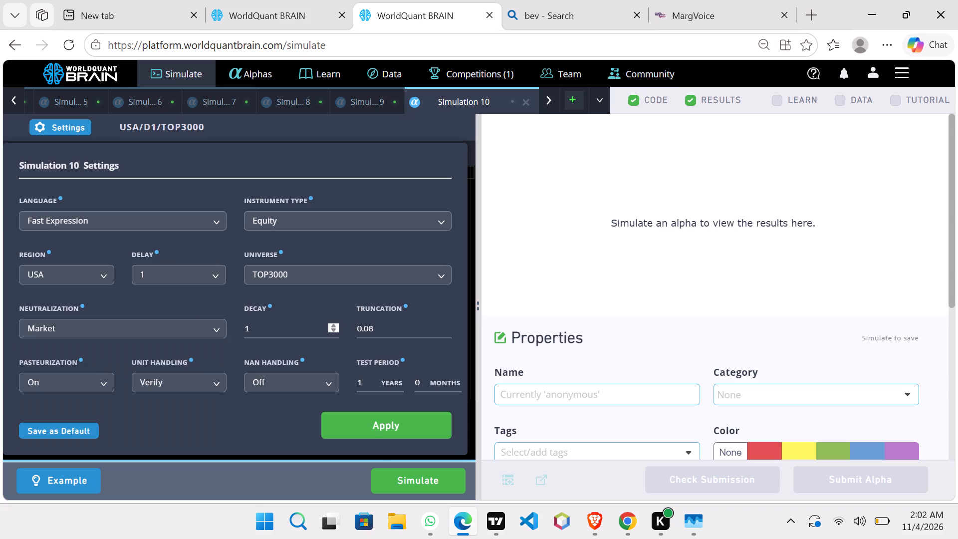
left_click(380, 423)
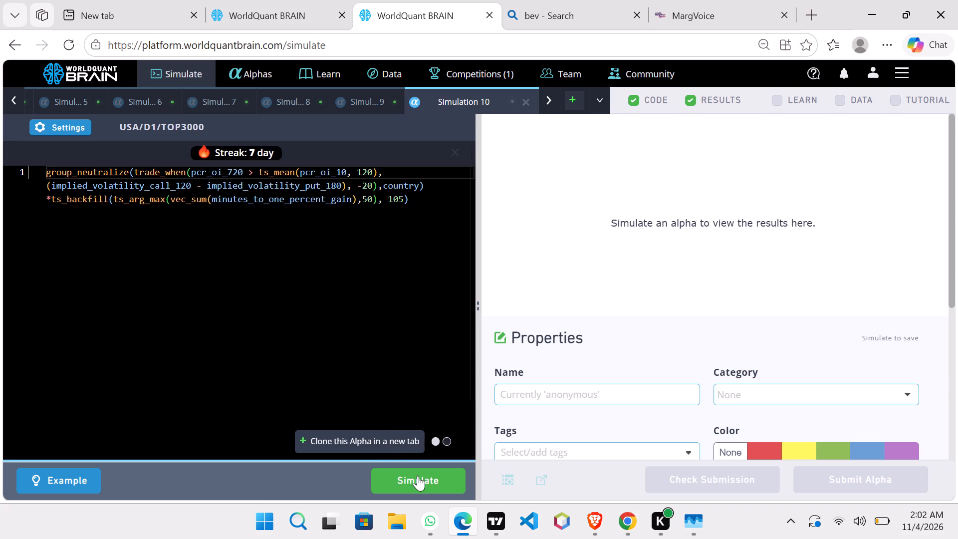
left_click(418, 476)
Clone Simulation 10's alpha into a new simulation, change the universe to TOP2000, and simulate it.
left_click(390, 442)
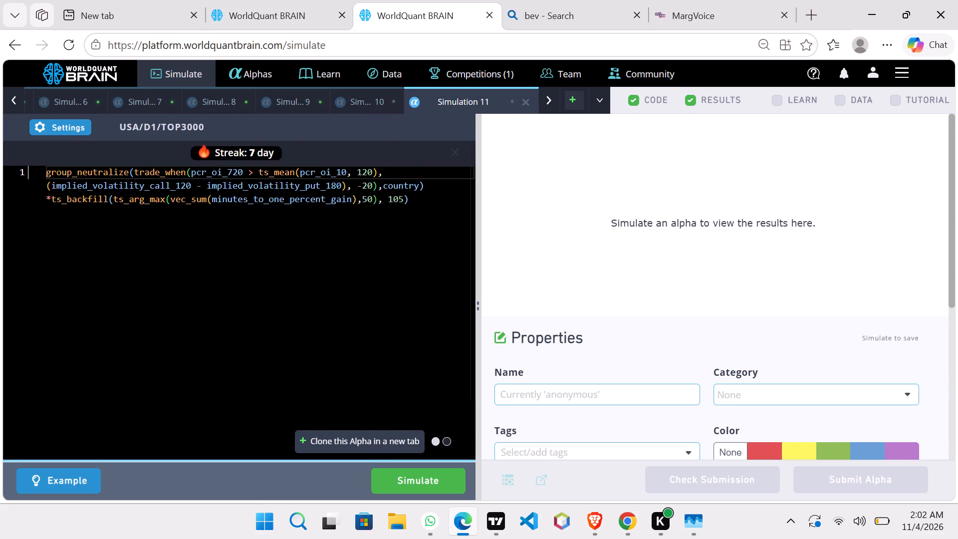
left_click(71, 131)
left_click(275, 265)
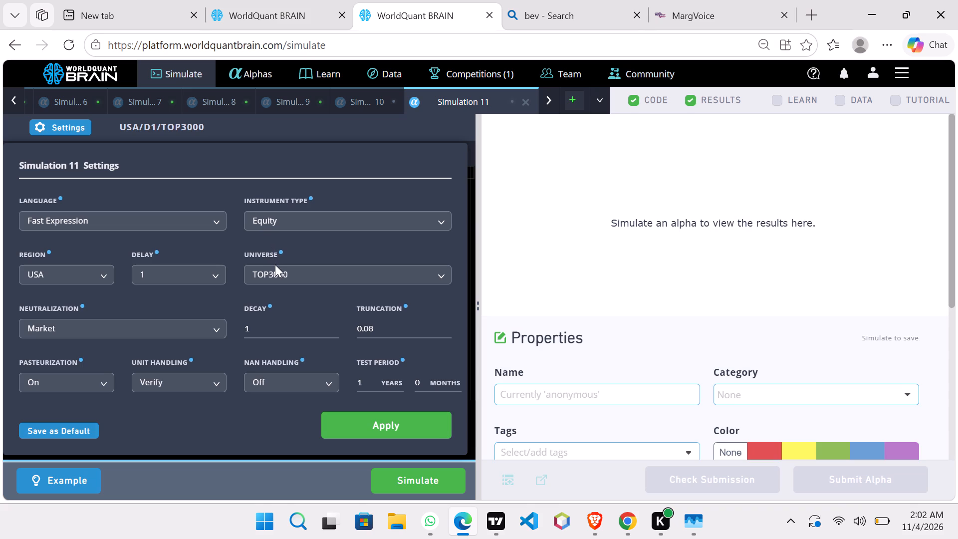
left_click(275, 270)
left_click(275, 318)
left_click(353, 430)
left_click(419, 477)
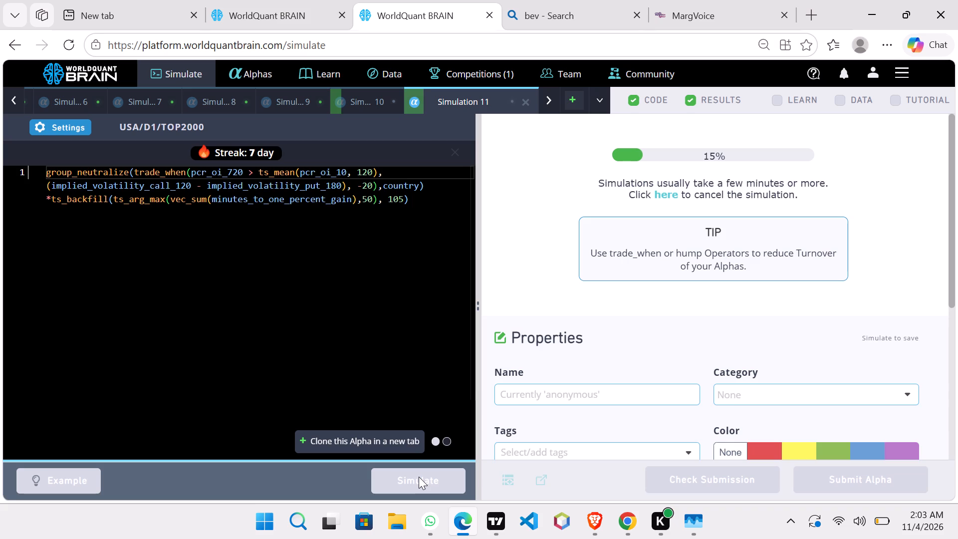
Clone Simulation 11's TOP2000 alpha into a new simulation, set its decay to 105, and simulate it.
left_click(376, 445)
left_click(85, 134)
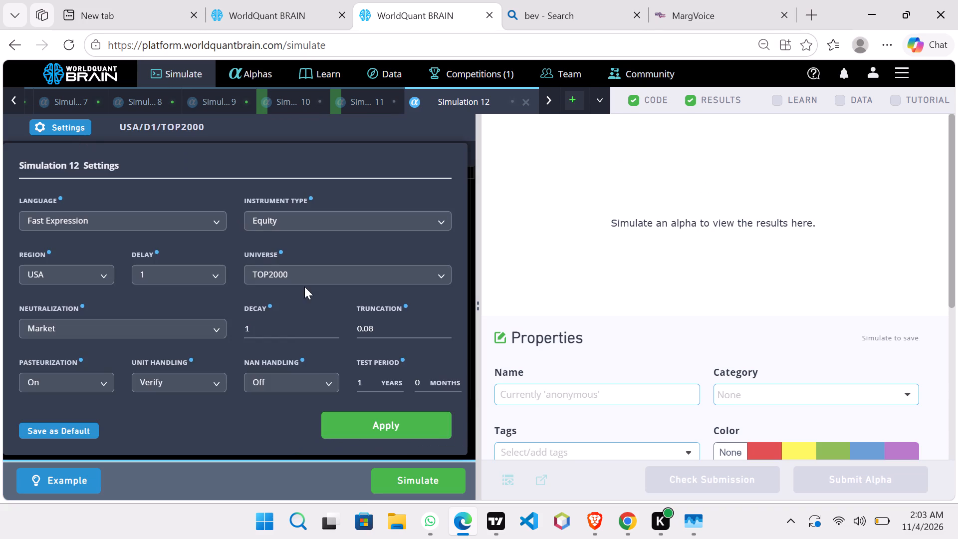
left_click(283, 334)
left_click(283, 334)
key("0")
key("5")
left_click(375, 423)
left_click(399, 491)
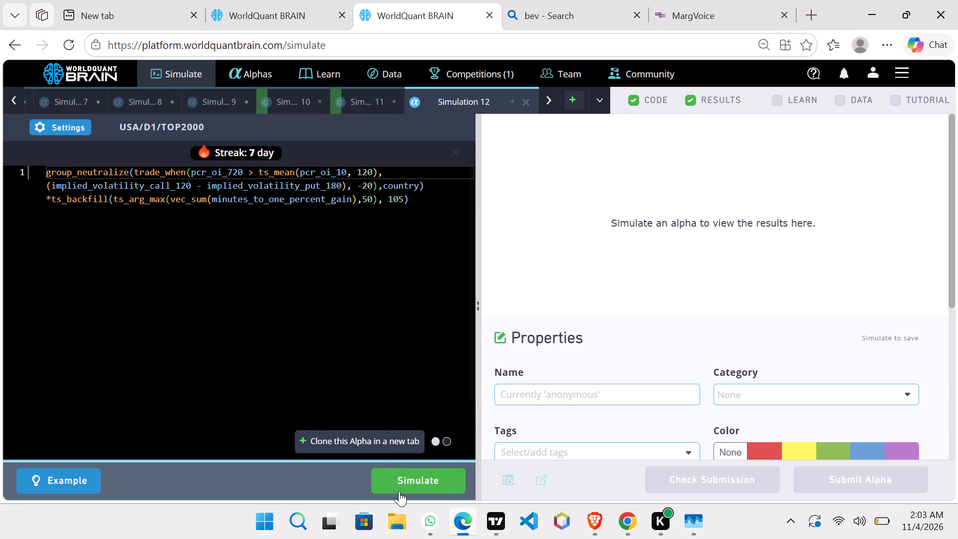
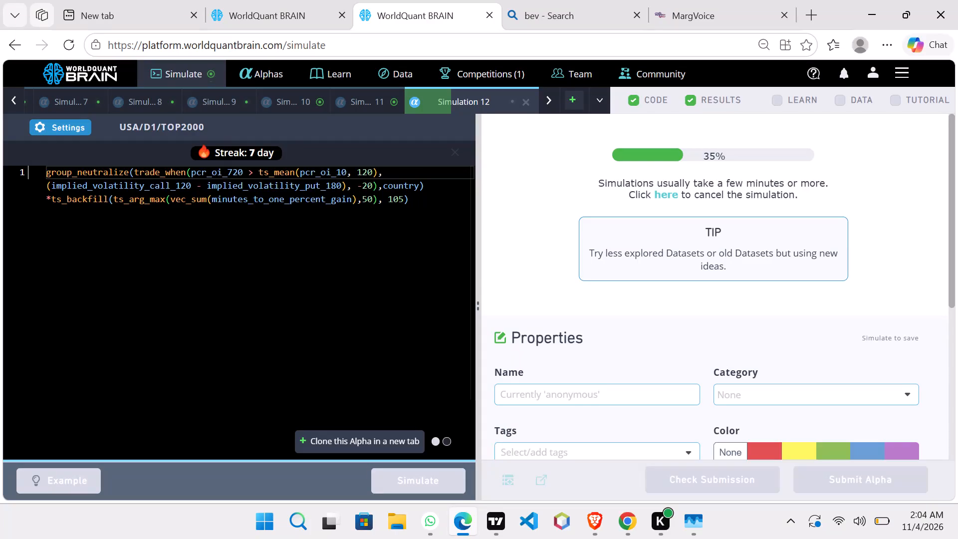
Reveal the test period for Simulation 10's TOP3000 alpha and run its self-correlation check.
left_click(302, 101)
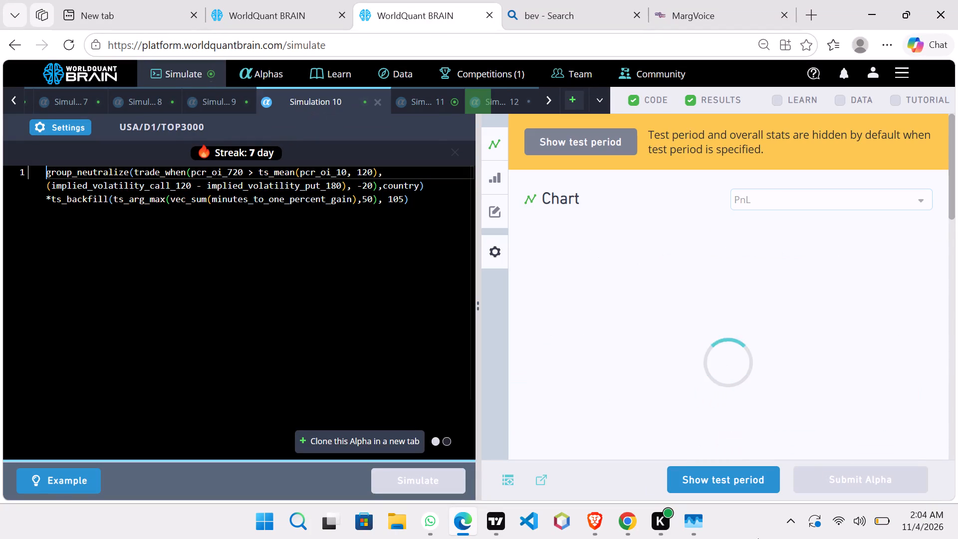
left_click(717, 480)
scroll(726, 402, "down", 6)
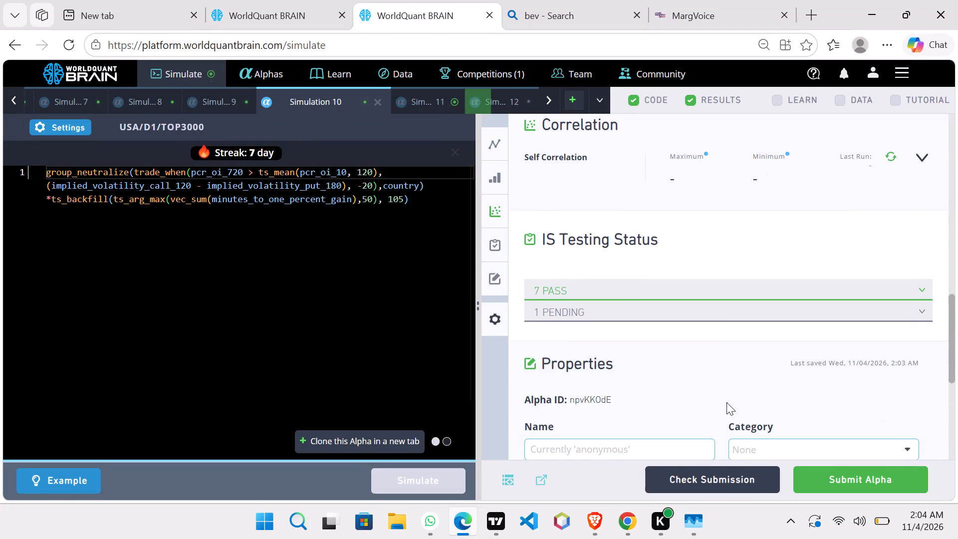
scroll(726, 402, "down", 1)
left_click(890, 151)
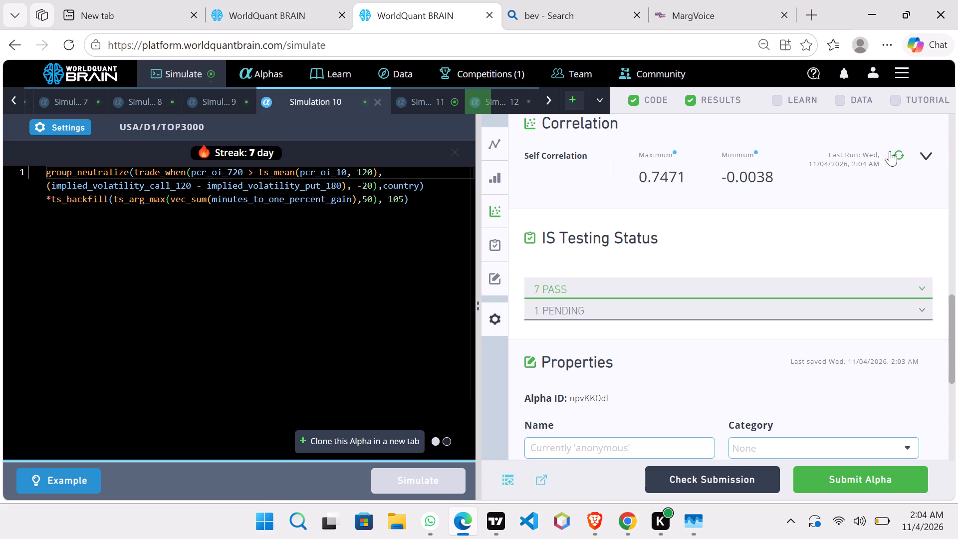
Try to submit Simulation 10's alpha and expand the failed entry in its IS testing status.
left_click(851, 483)
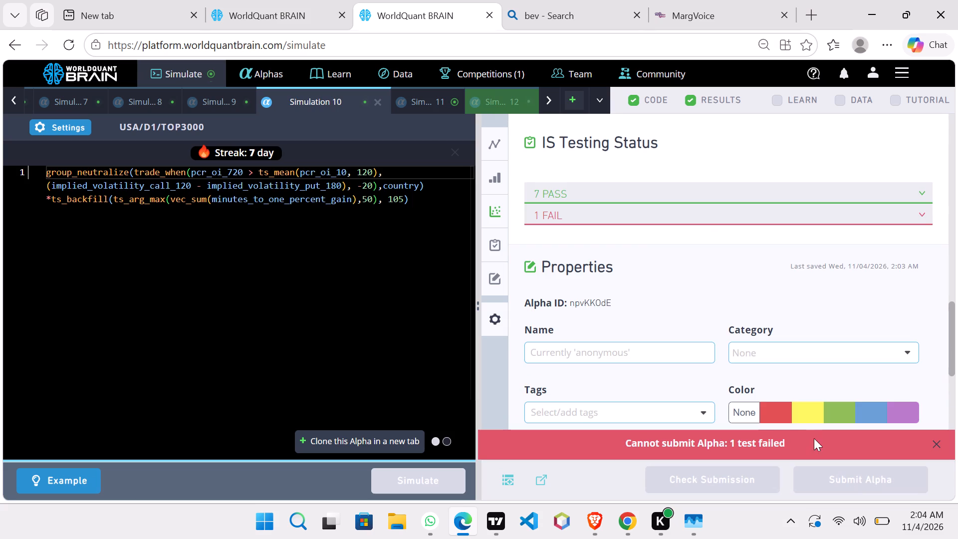
left_click(709, 224)
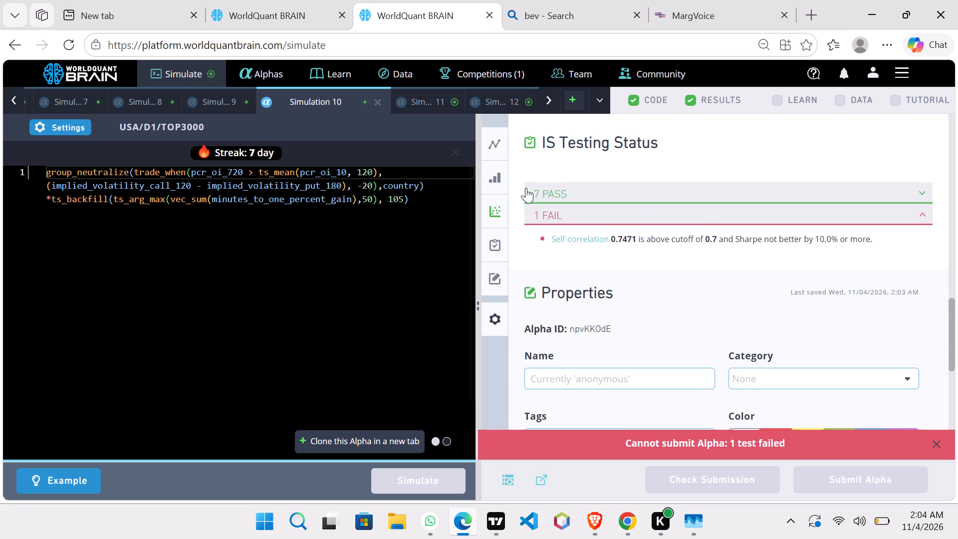
Reveal the test period for Simulation 11's TOP2000 alpha and run its self-correlation check.
left_click(430, 106)
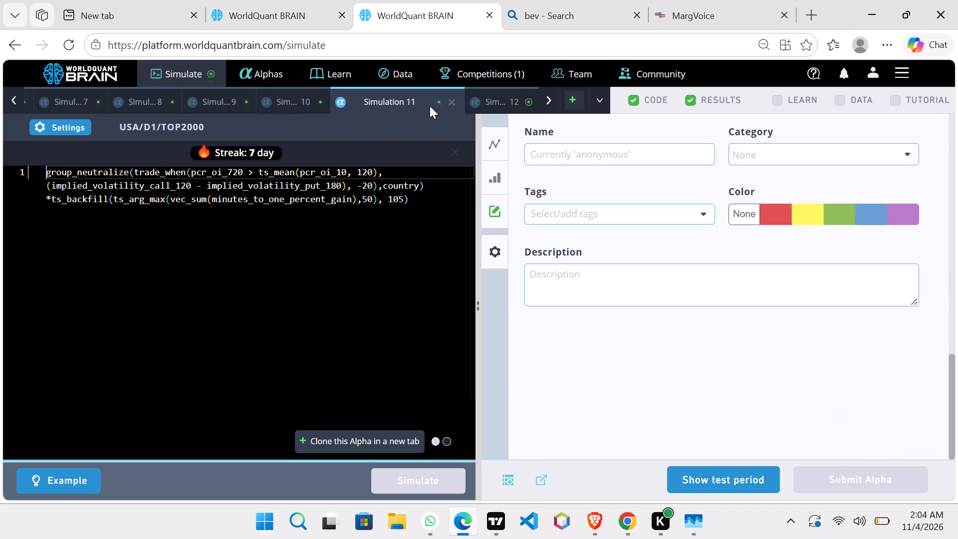
left_click(711, 474)
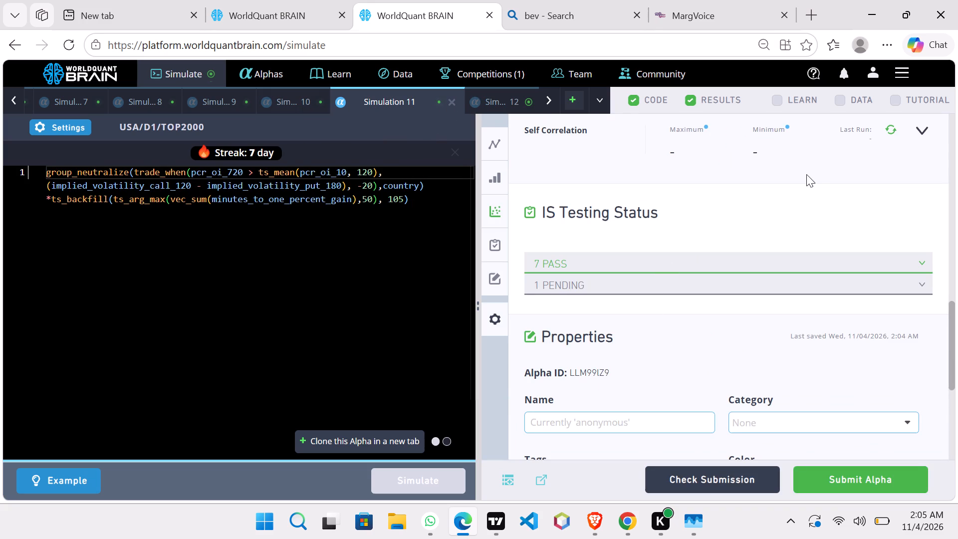
left_click(893, 131)
scroll(739, 217, "down", 3)
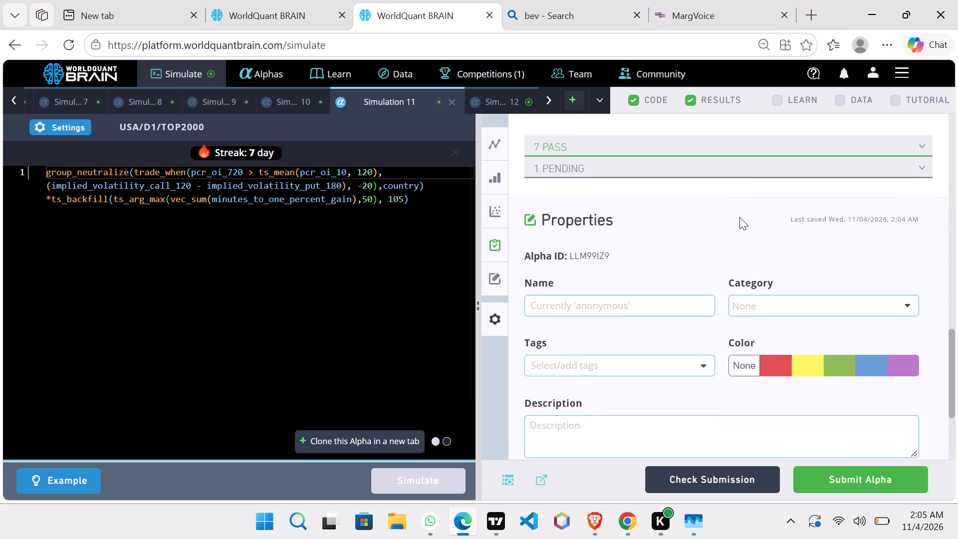
scroll(739, 217, "down", 3)
scroll(739, 217, "up", 3)
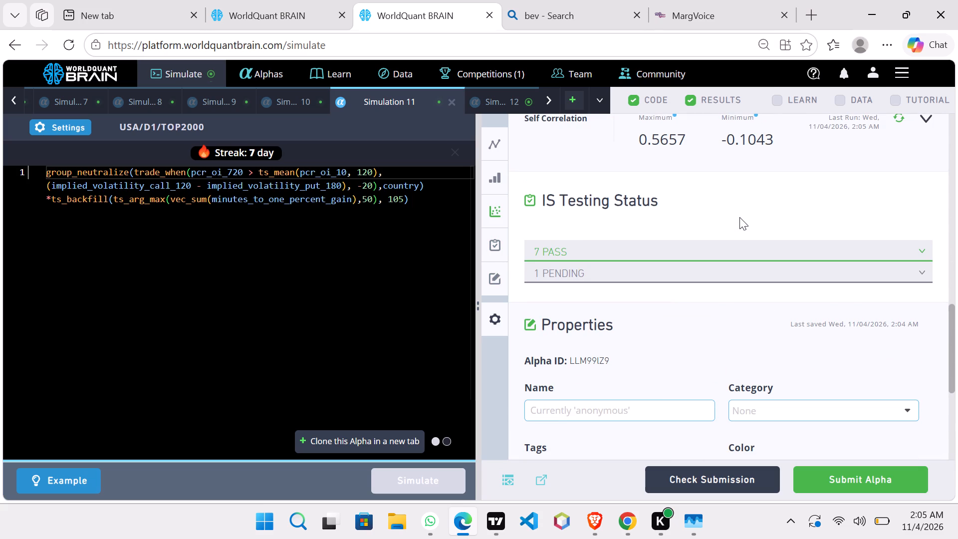
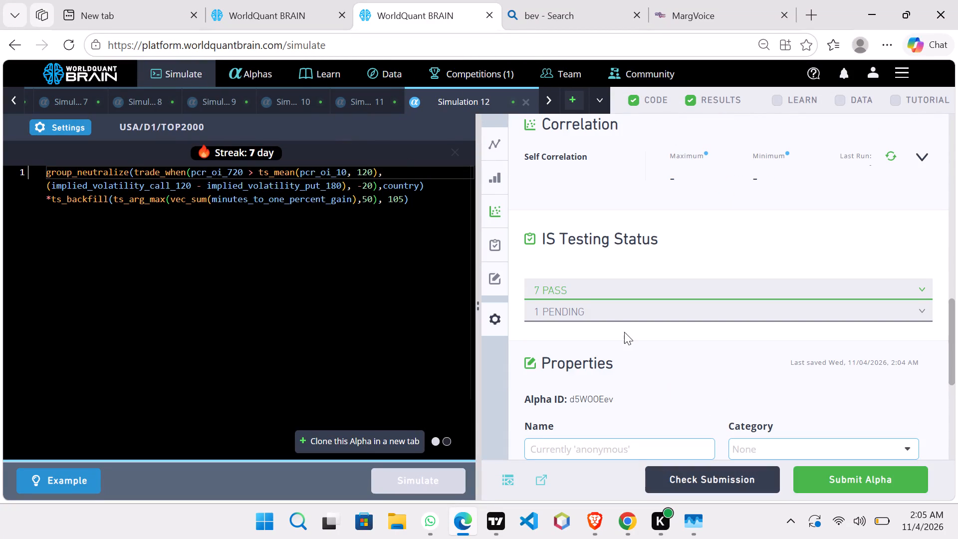
Run the self-correlation check for Simulation 12's TOP2000 alpha.
left_click(892, 156)
left_click(166, 184)
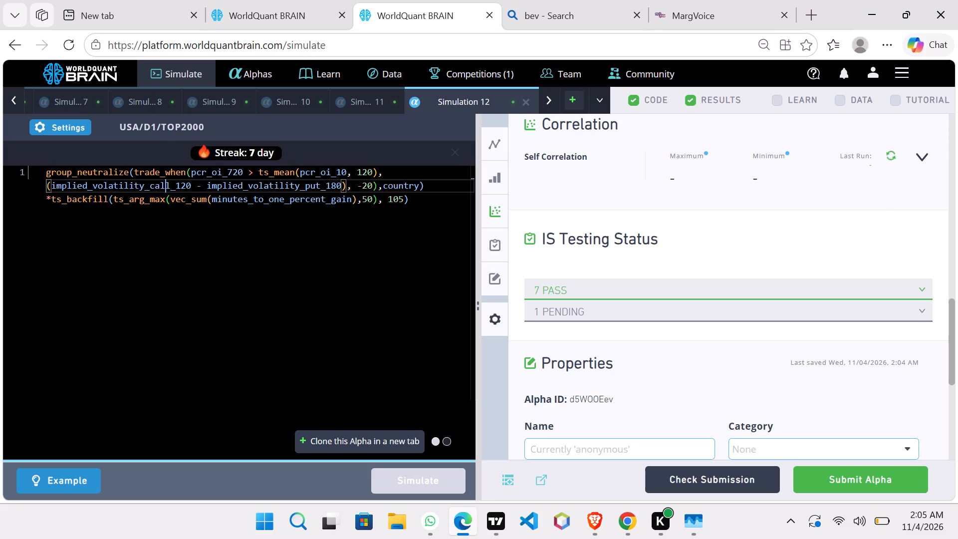
left_click(222, 271)
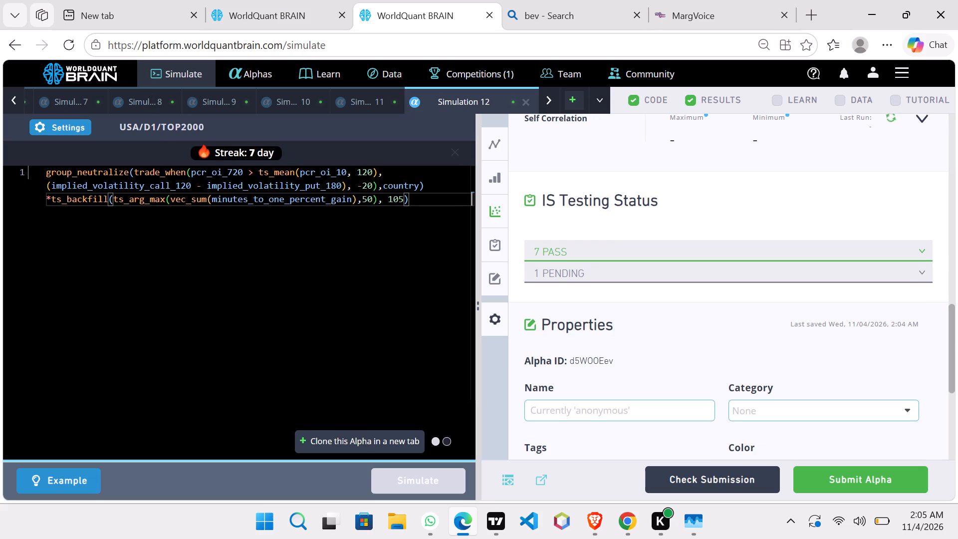
Review the self-correlation result of Simulation 12's TOP2000 alpha and copy its alpha ID from the properties.
left_click(435, 200)
scroll(752, 181, "up", 1)
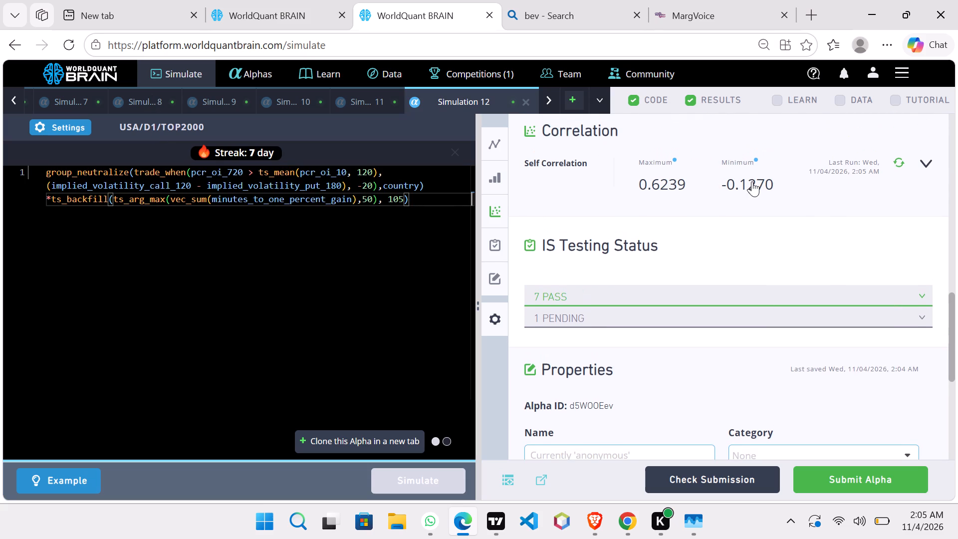
scroll(759, 376, "down", 3)
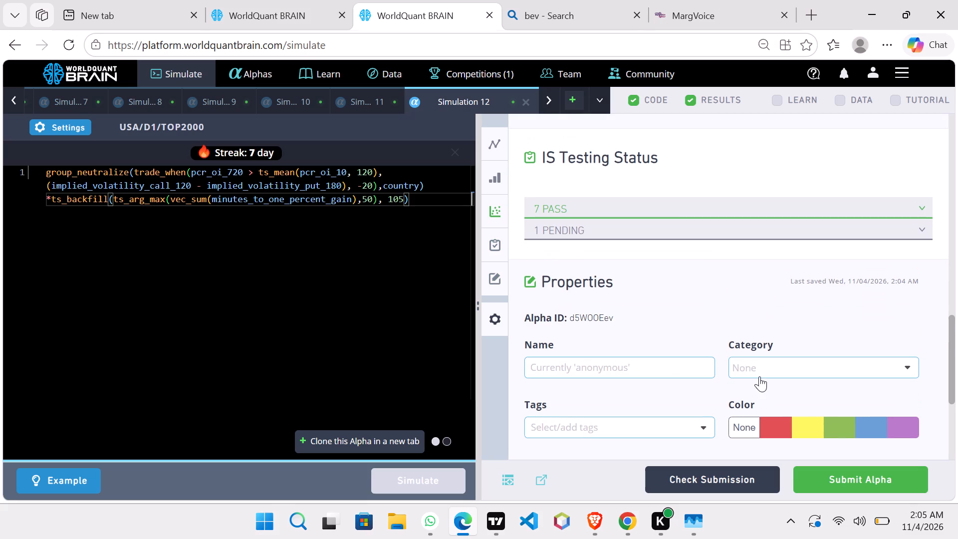
left_click(623, 317)
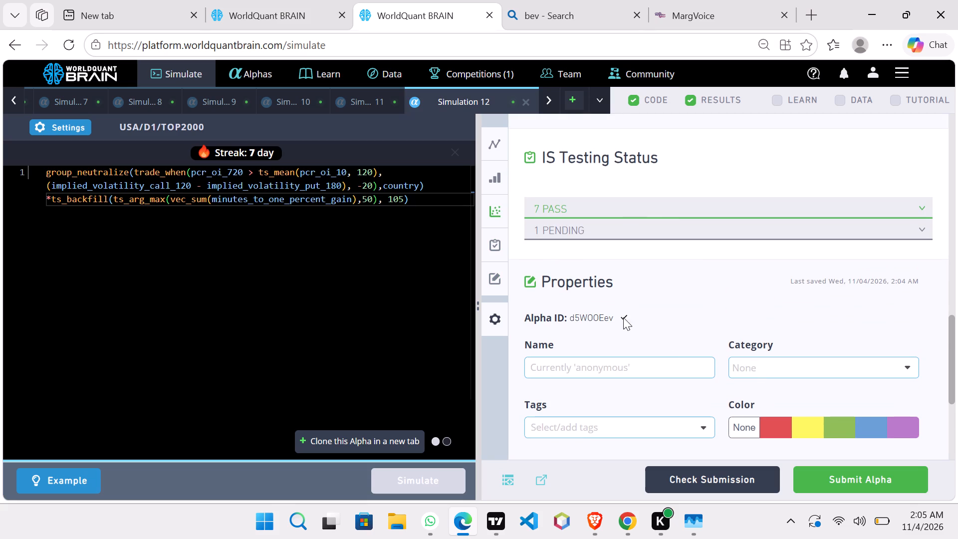
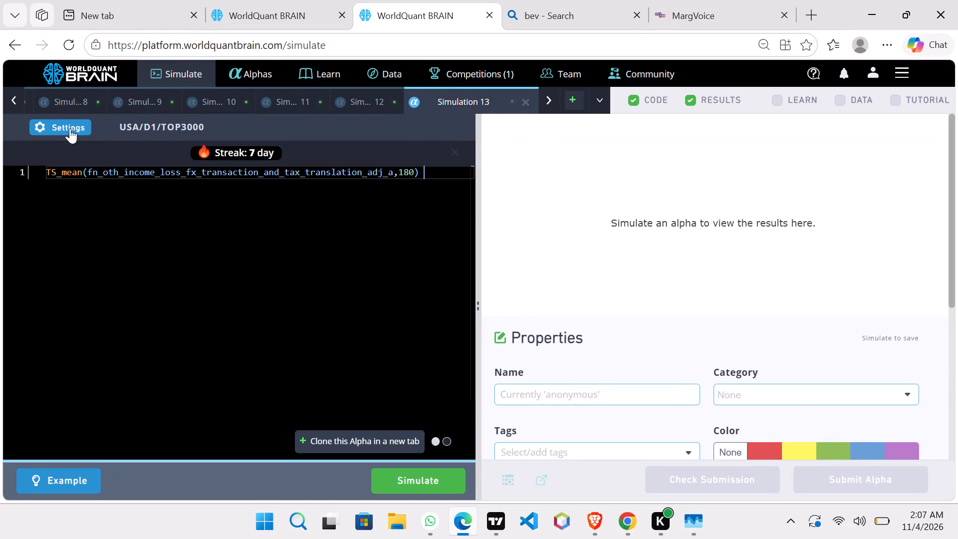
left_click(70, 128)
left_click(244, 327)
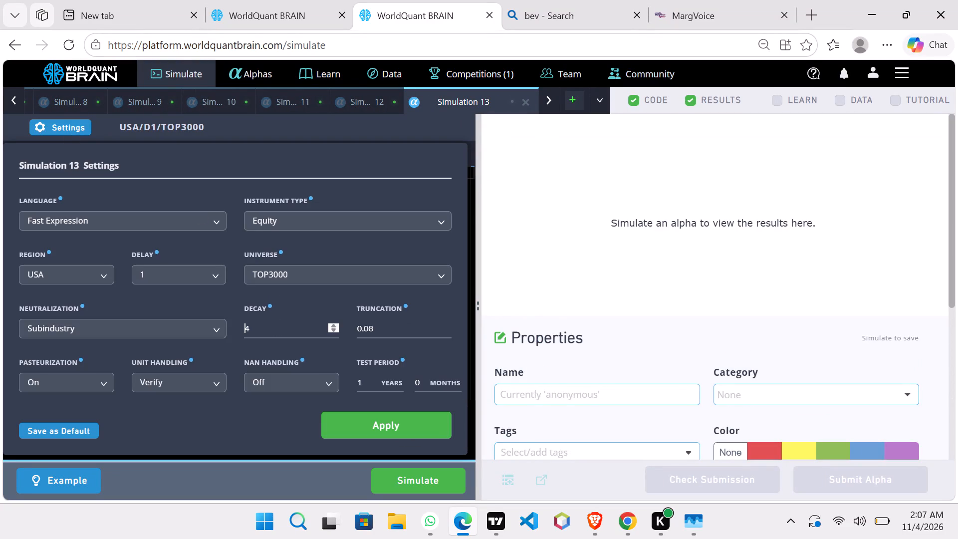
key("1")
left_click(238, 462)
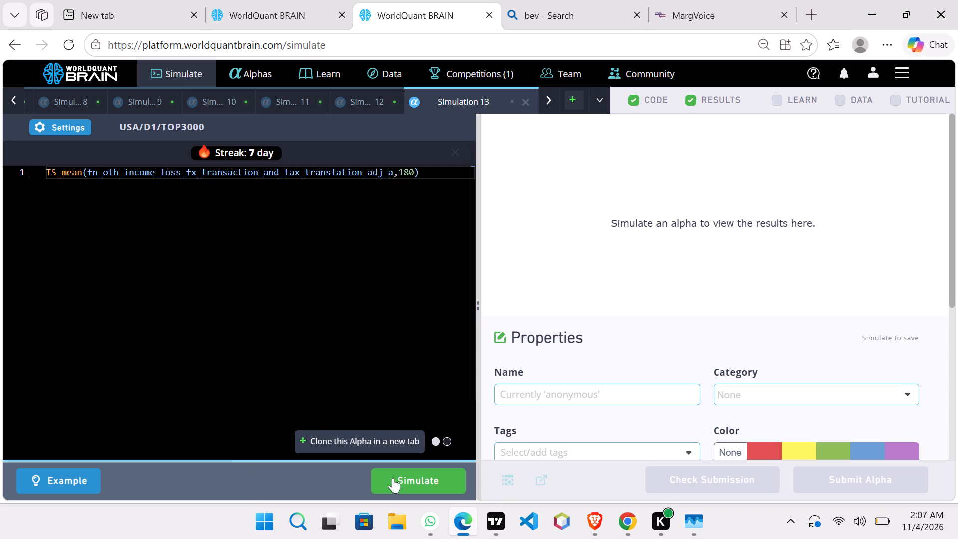
Set the decay of Simulation 13's 180-day TS_mean alpha to 14, apply the settings and simulate it.
left_click(74, 139)
left_click(70, 131)
left_click(246, 329)
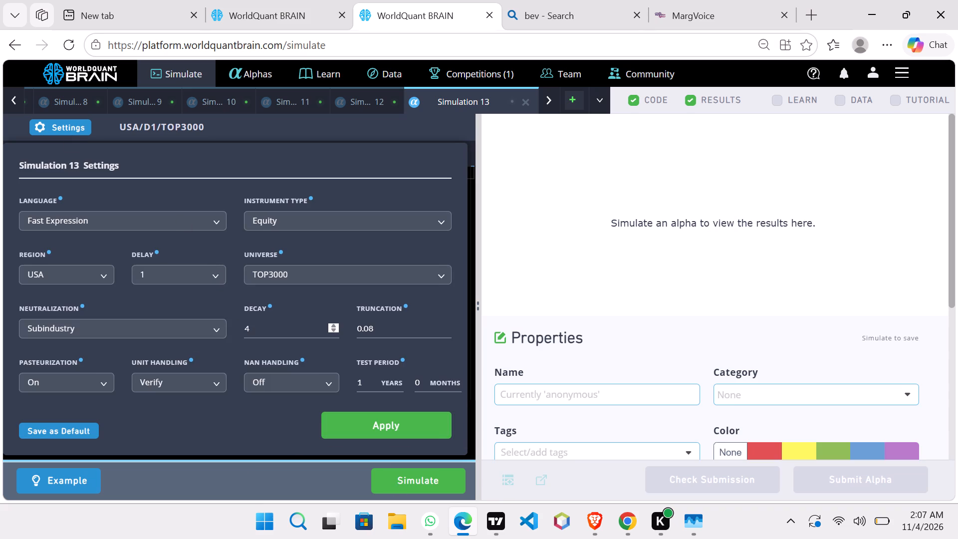
key("1")
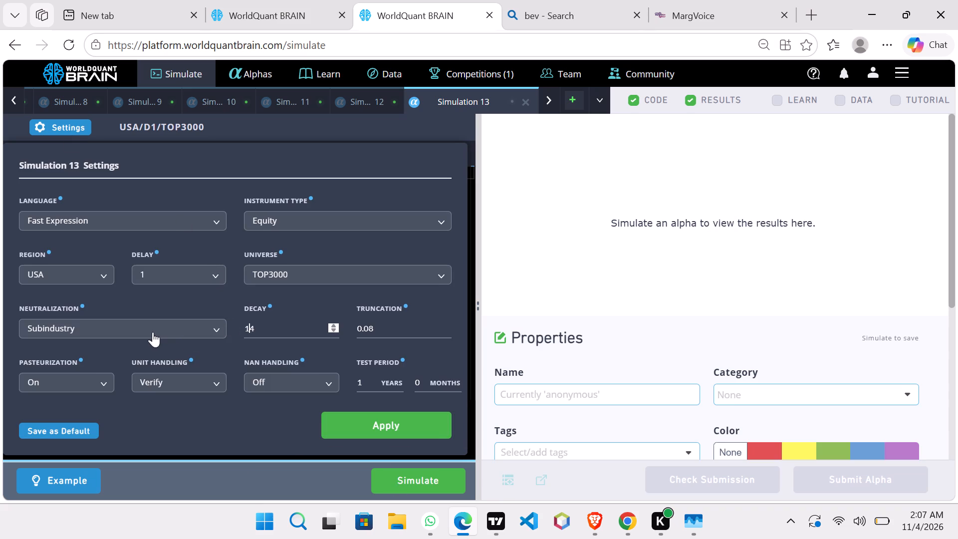
left_click(153, 332)
left_click(153, 332)
left_click(410, 431)
left_click(422, 475)
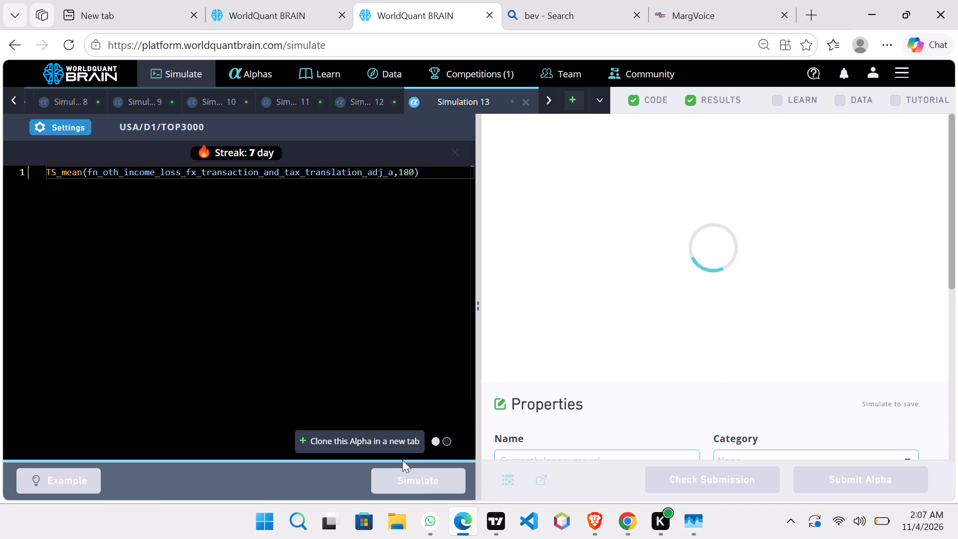
Clone the decay-14 alpha into a new simulation, set its neutralization to Industry and simulate it.
left_click(395, 447)
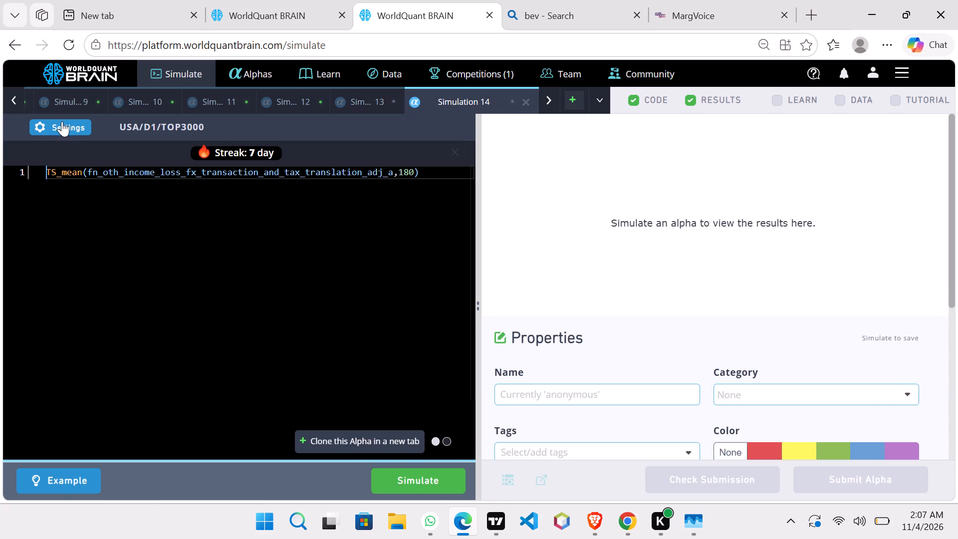
left_click(62, 121)
left_click(126, 326)
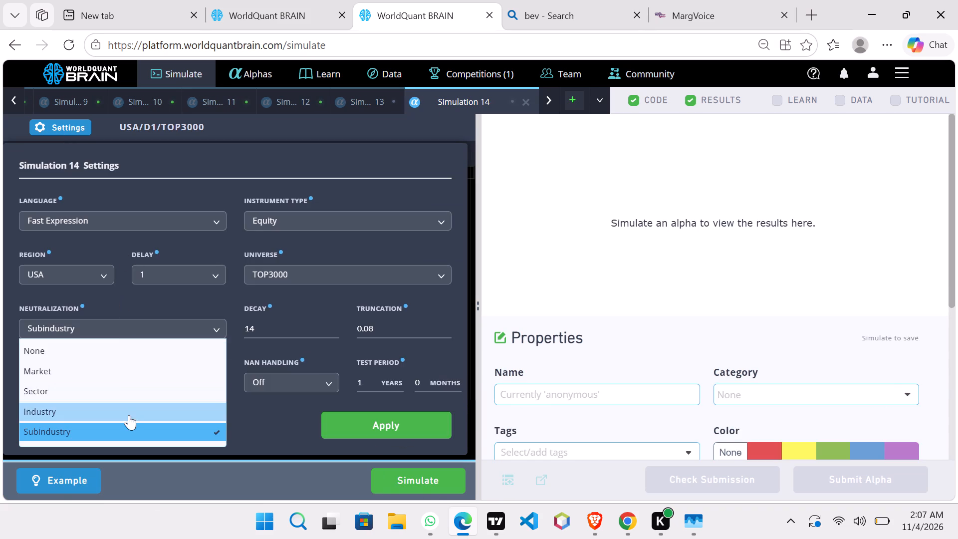
left_click(129, 416)
left_click(361, 419)
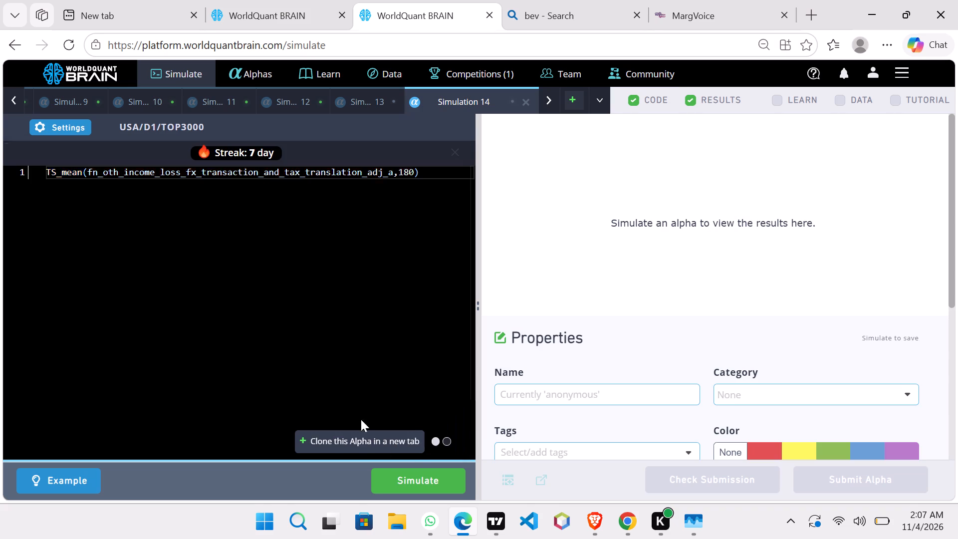
left_click(452, 491)
Clone the Industry-neutralized alpha into a new simulation, set its decay to 55 and simulate it.
left_click(385, 443)
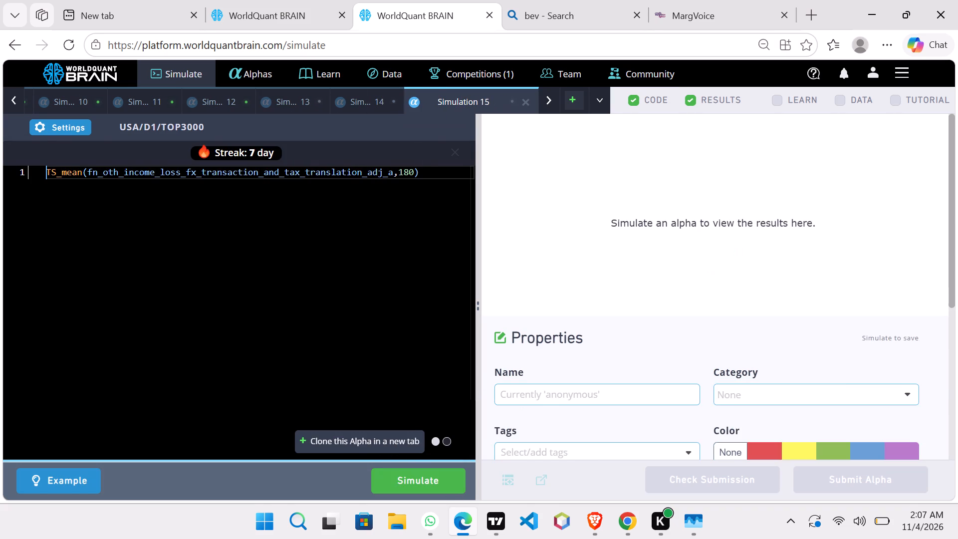
left_click(51, 130)
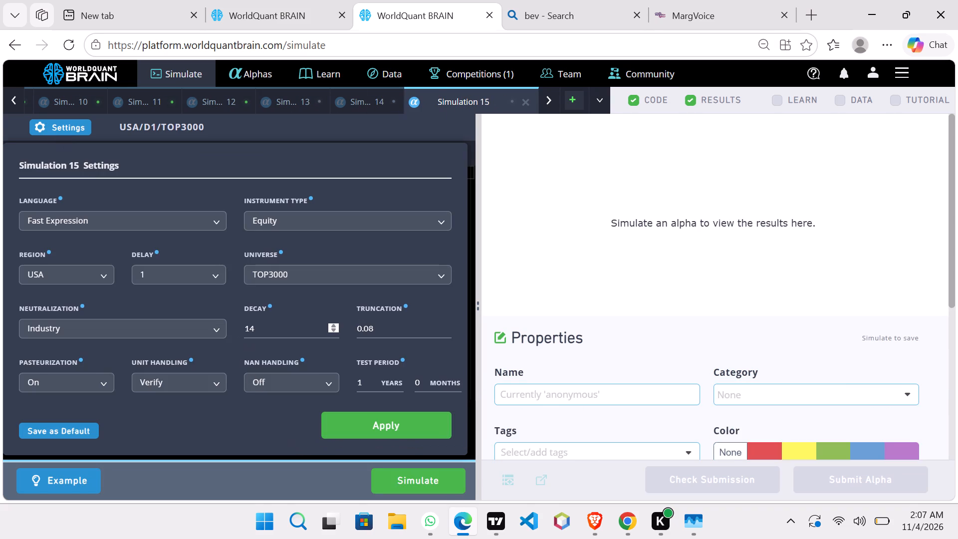
left_click(263, 336)
scroll(263, 336, "down", 5)
scroll(263, 336, "up", 6)
left_click(366, 425)
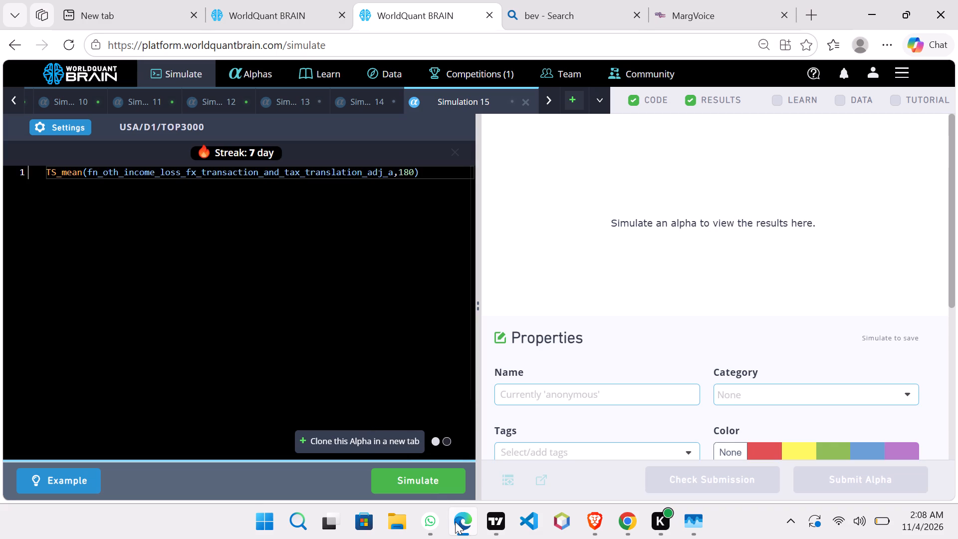
left_click(435, 483)
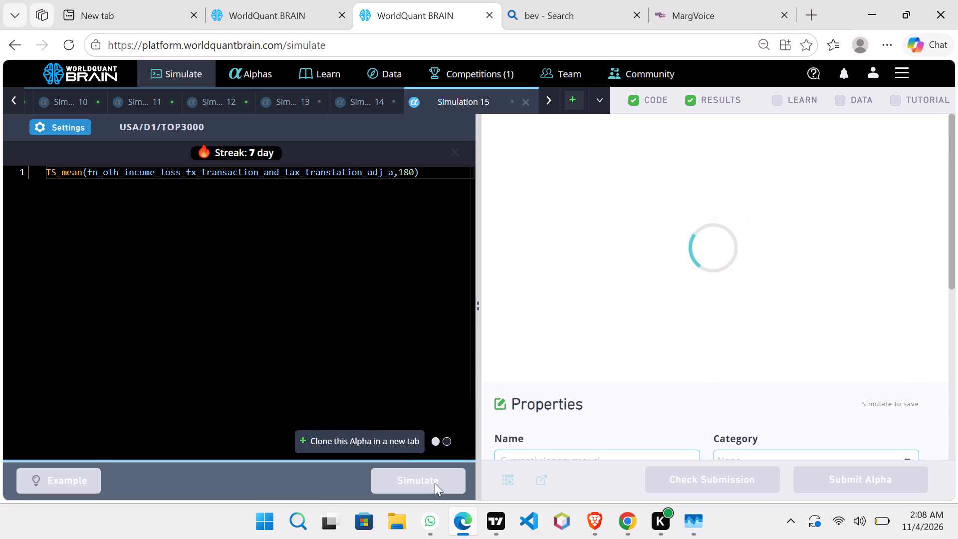
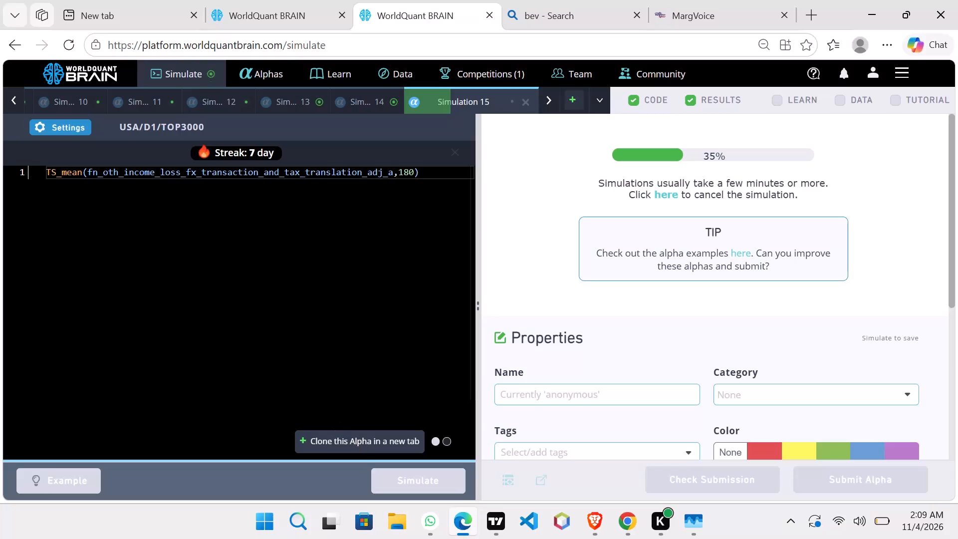
Show Simulation 13's test period and examine its PnL chart, yearly IS summary, and failed and pending tests.
left_click(301, 91)
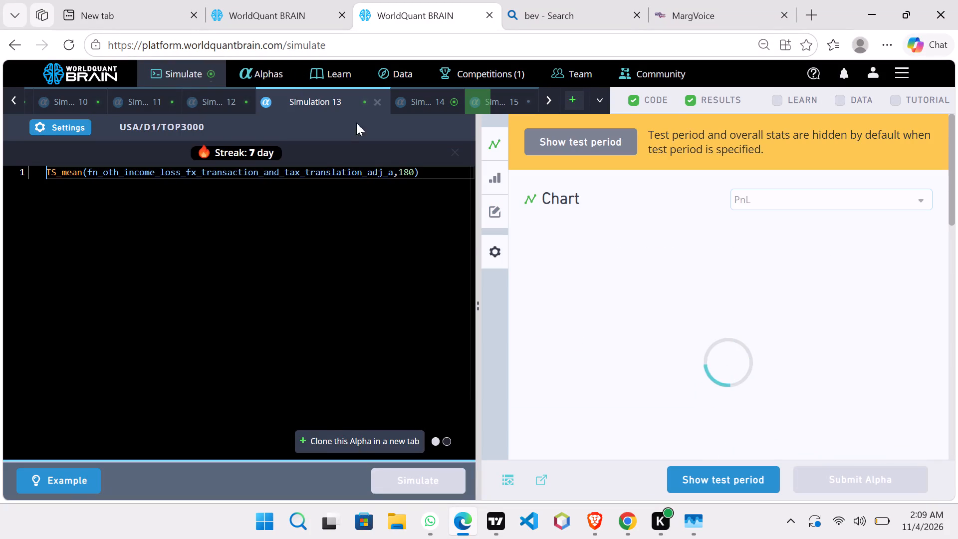
double_click(736, 474)
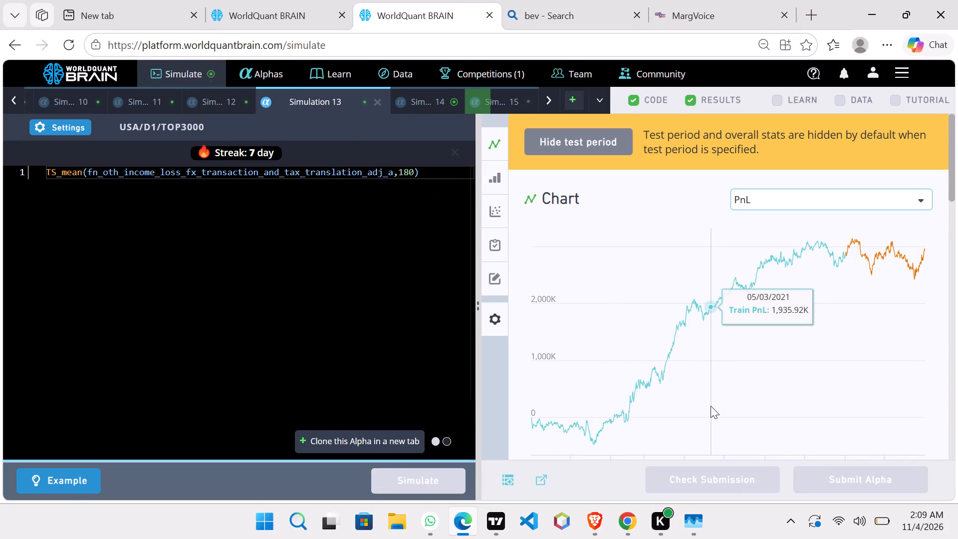
scroll(711, 406, "down", 4)
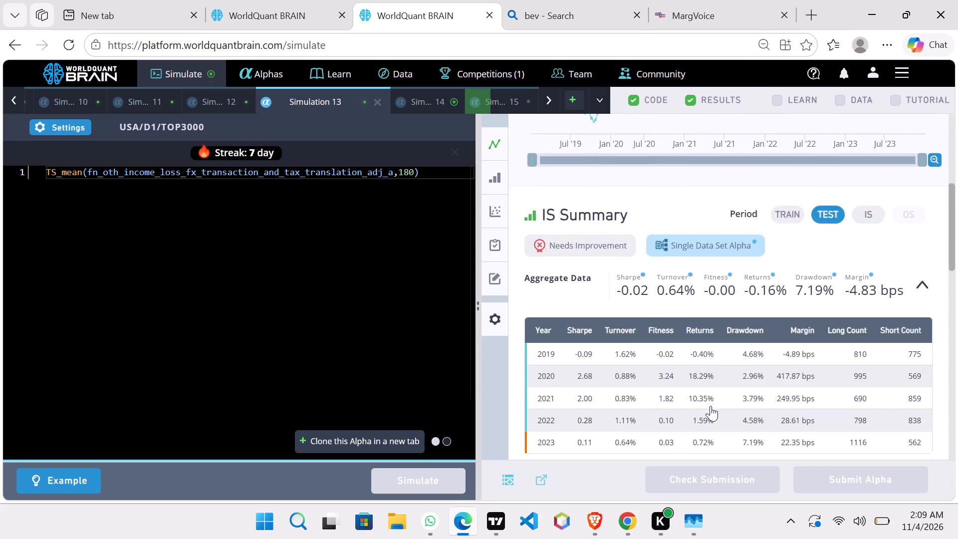
scroll(711, 406, "down", 6)
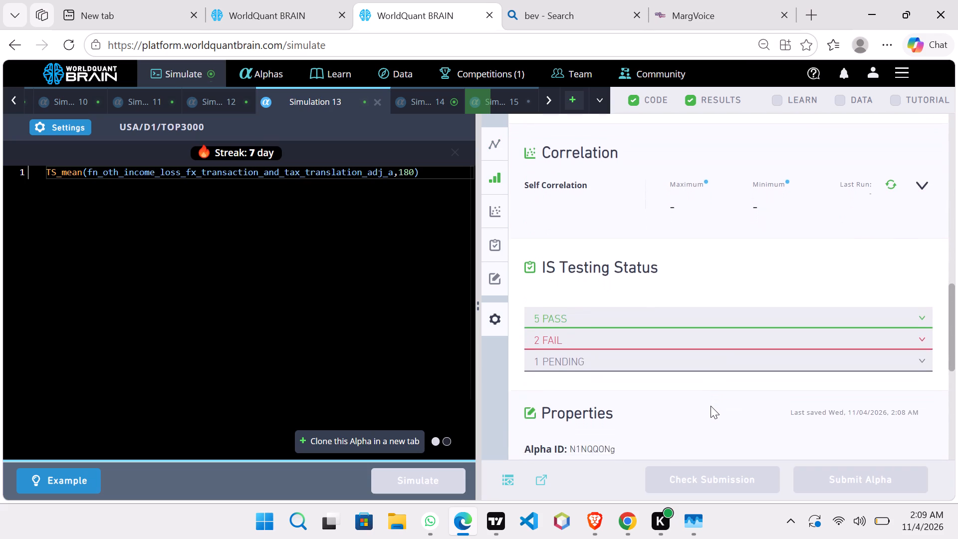
scroll(711, 406, "down", 1)
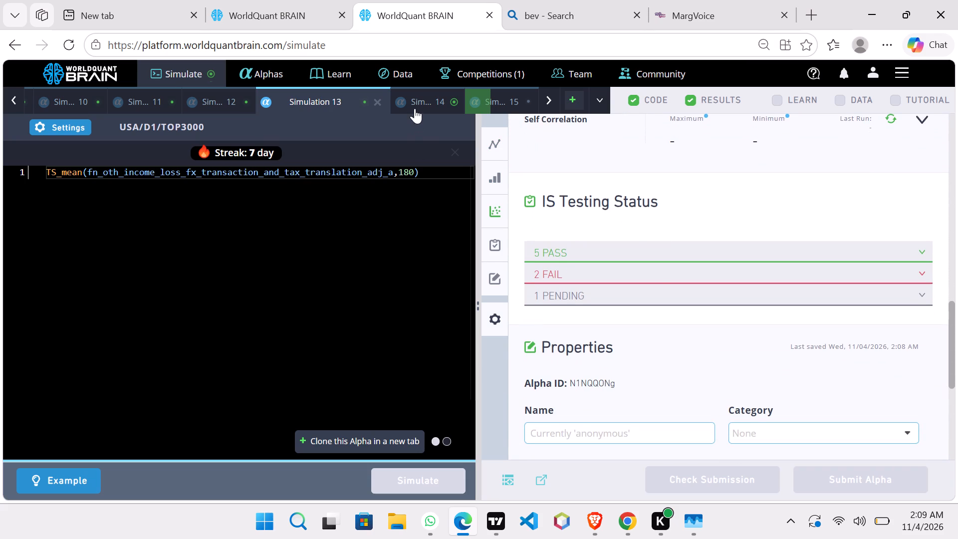
left_click(653, 284)
left_click(651, 277)
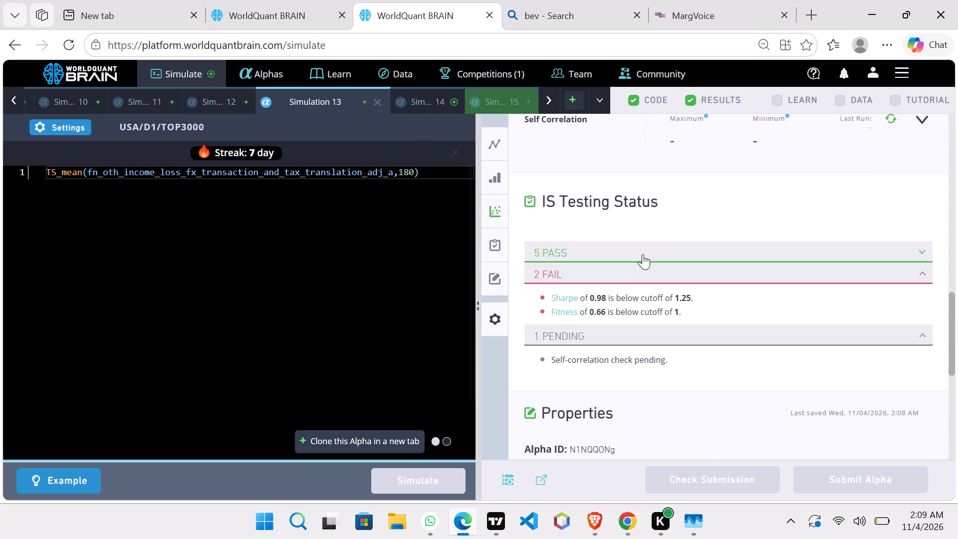
scroll(643, 254, "down", 1)
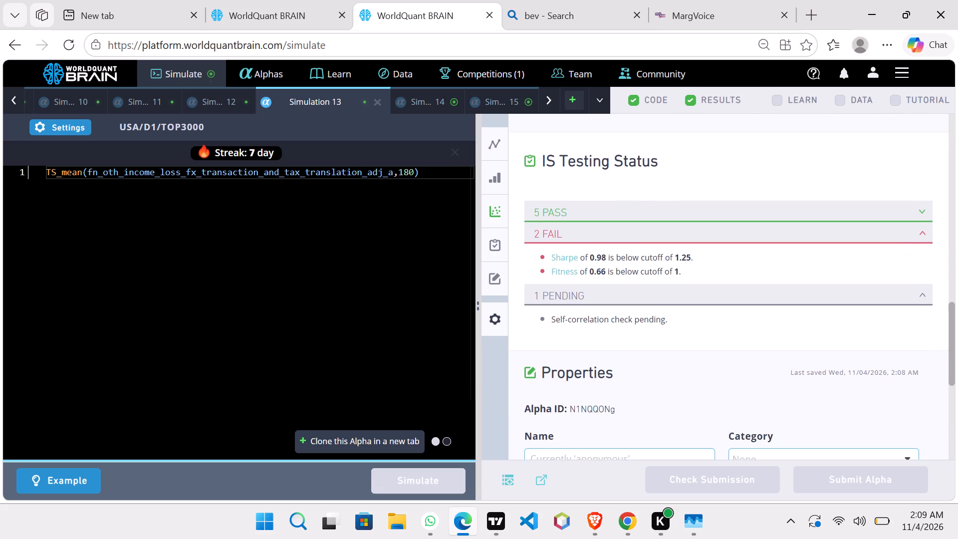
scroll(643, 254, "down", 1)
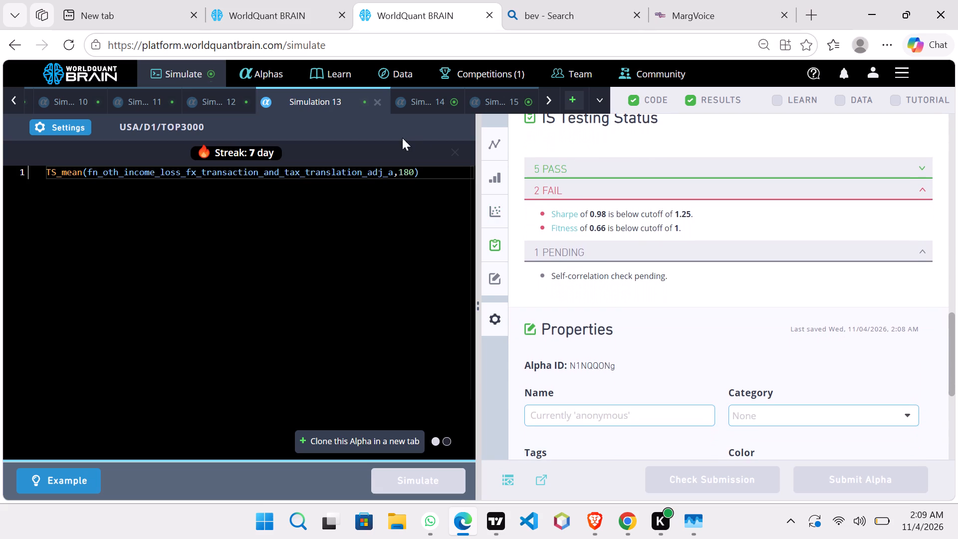
Show Simulation 14's test period and expand its passed, failed and pending IS tests for review.
left_click(419, 101)
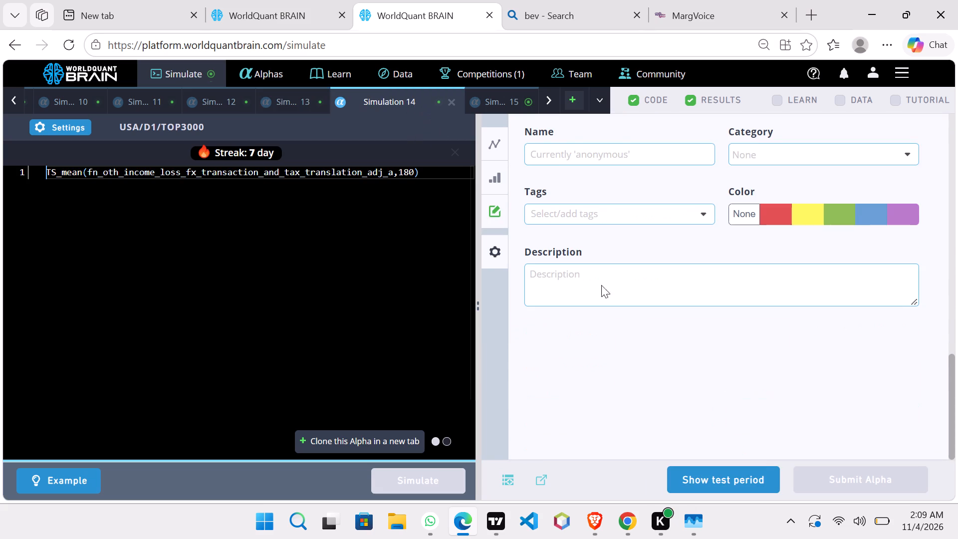
left_click(753, 472)
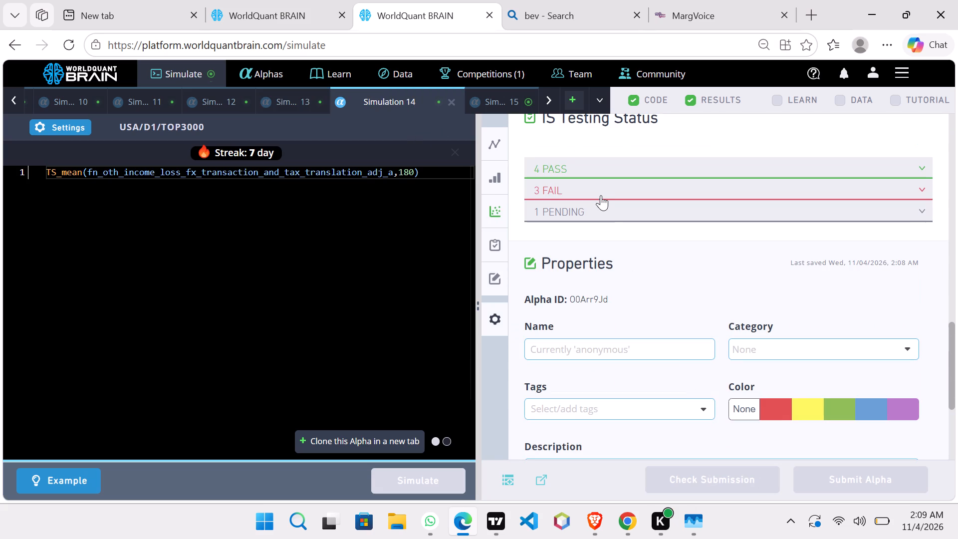
left_click(600, 192)
left_click(592, 172)
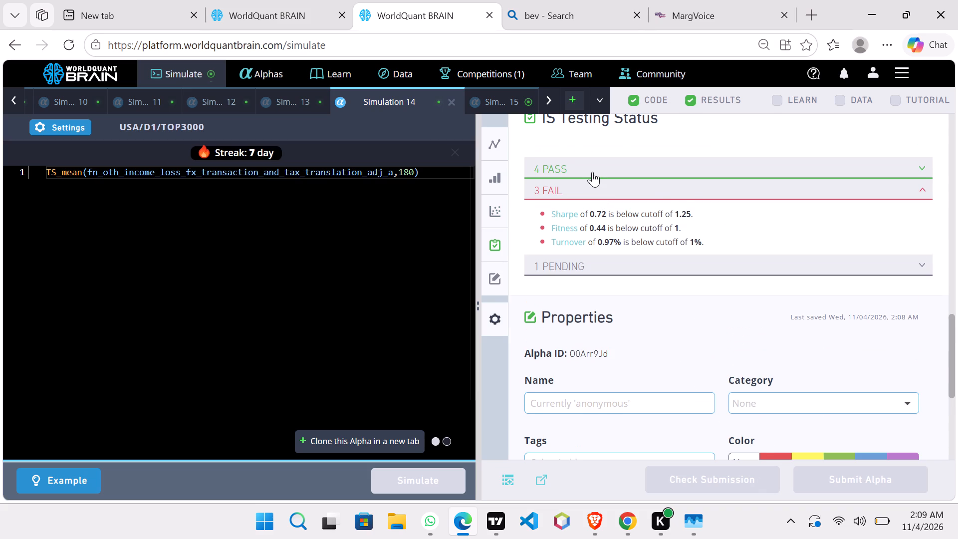
left_click(643, 330)
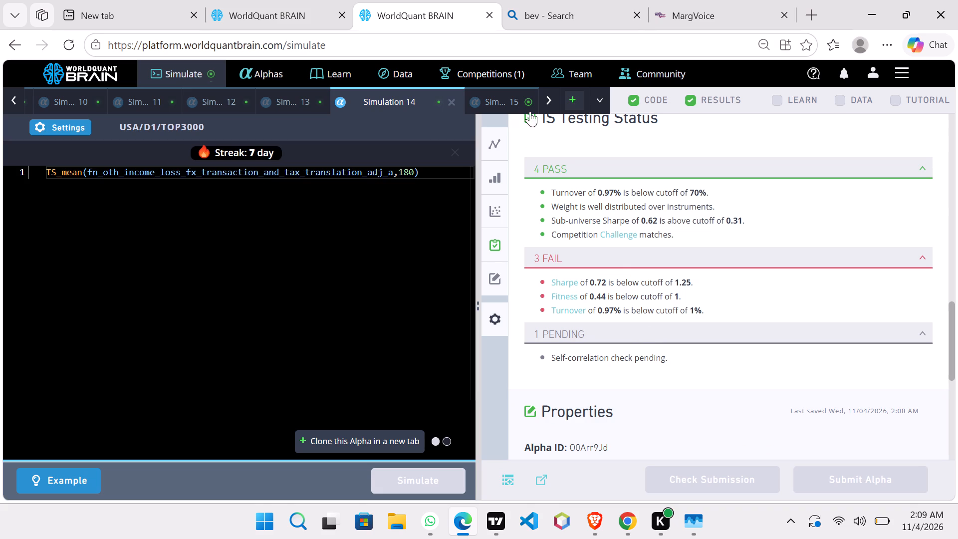
Show Simulation 15's test period to check its IS testing status.
left_click(491, 103)
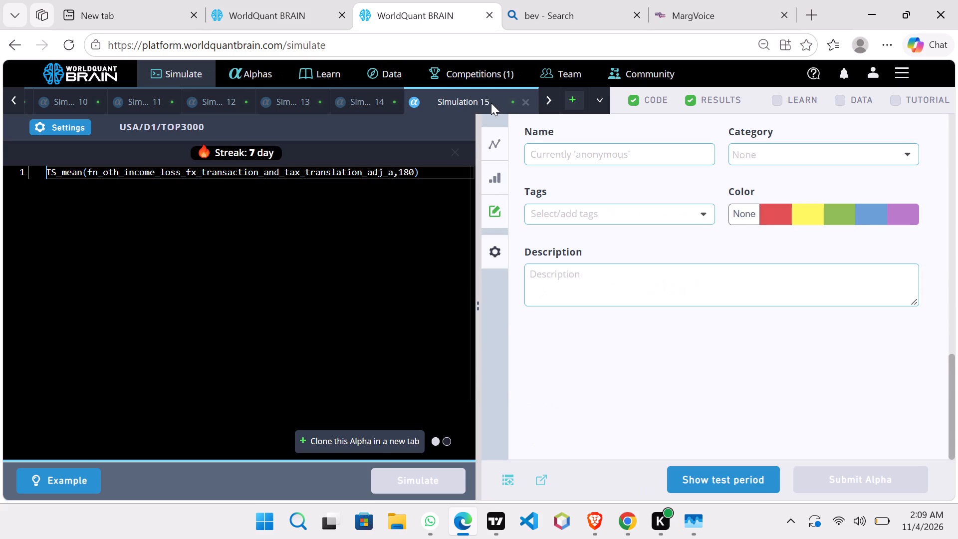
left_click(737, 484)
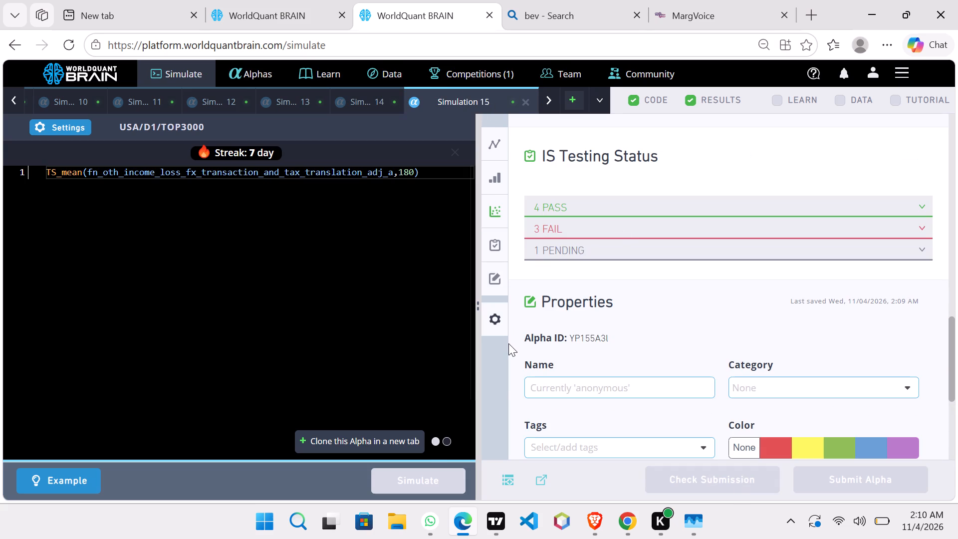
Clone Simulation 15's alpha into a new simulation and look over its neutralization setting.
left_click(406, 443)
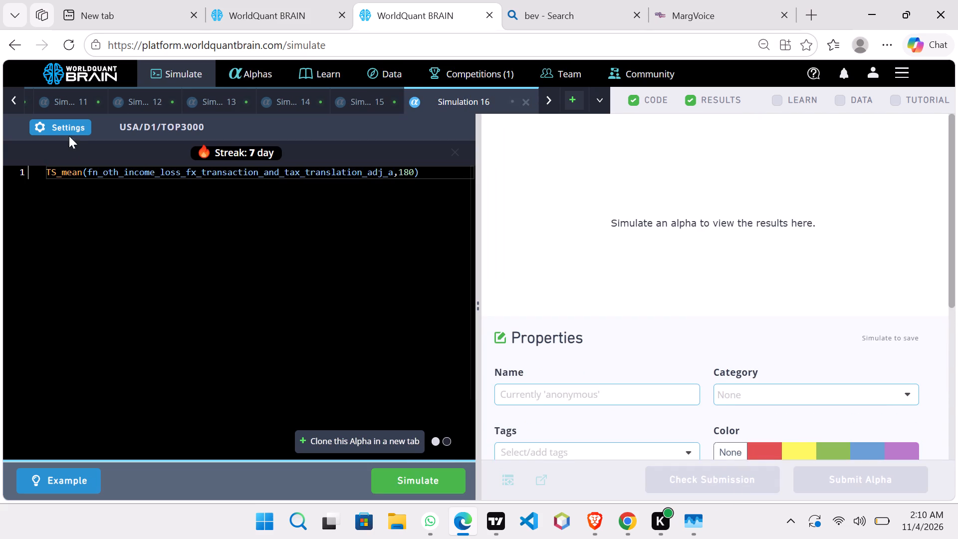
left_click(68, 133)
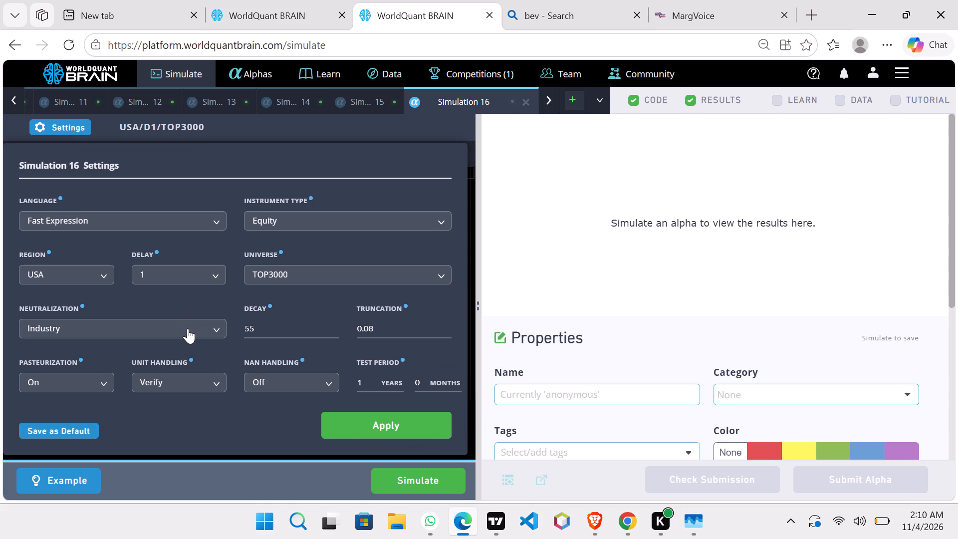
left_click(188, 328)
left_click(188, 328)
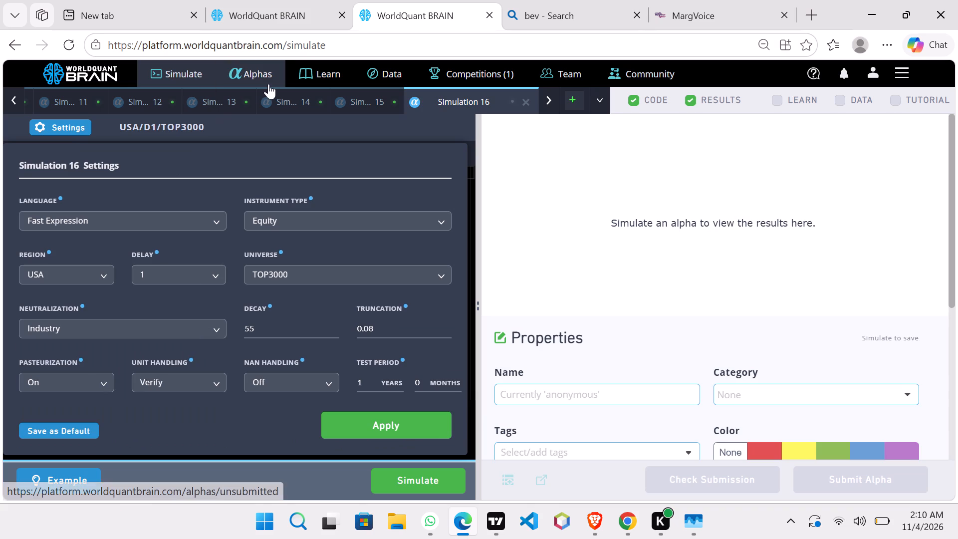
Examine Simulation 14's PnL chart and yearly IS summary again.
left_click(274, 96)
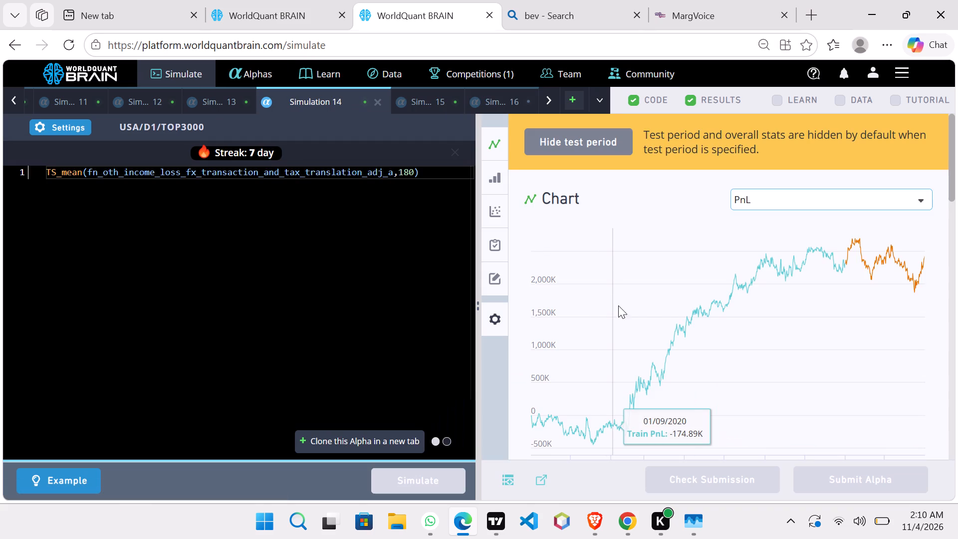
scroll(631, 321, "down", 4)
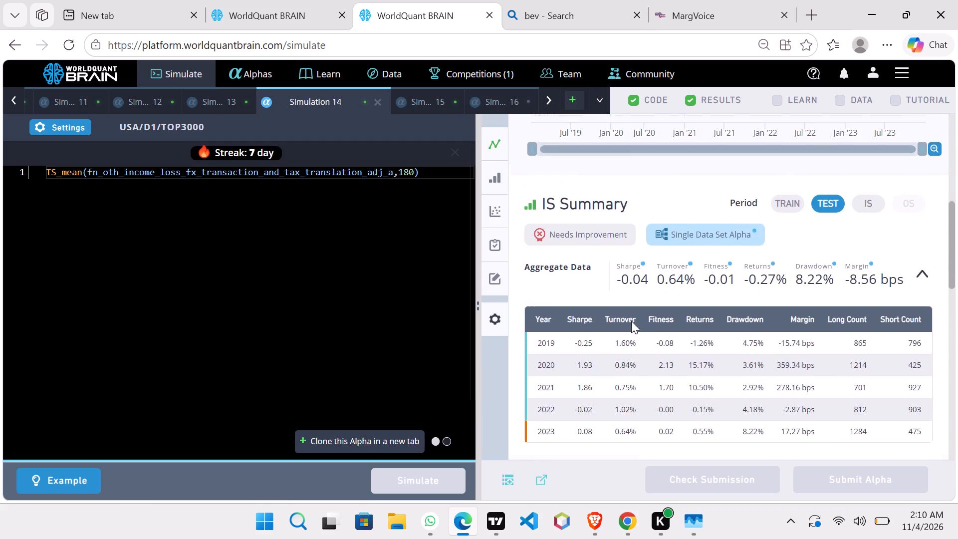
scroll(631, 321, "down", 1)
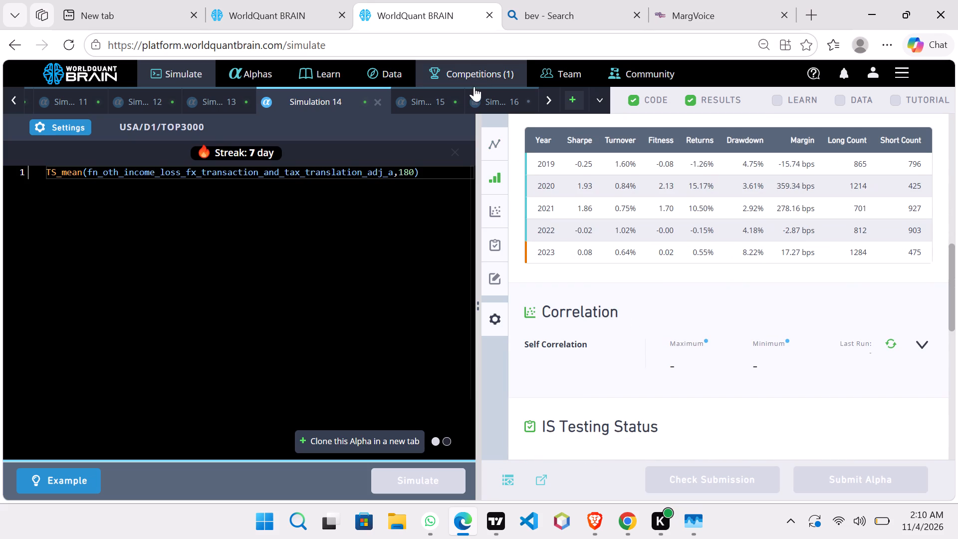
left_click(423, 103)
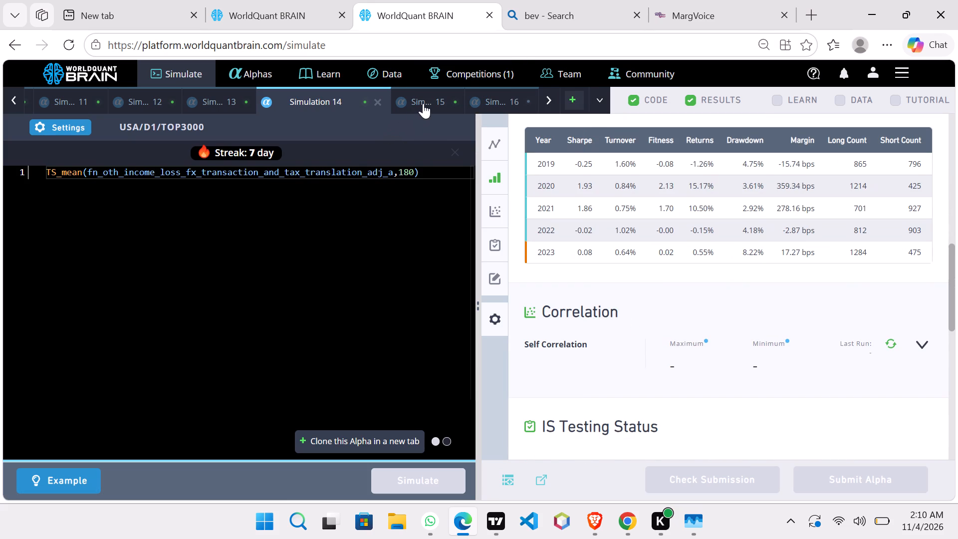
Set Simulation 16's universe to TOP200 and its decay to 15, apply the settings and simulate it.
left_click(502, 95)
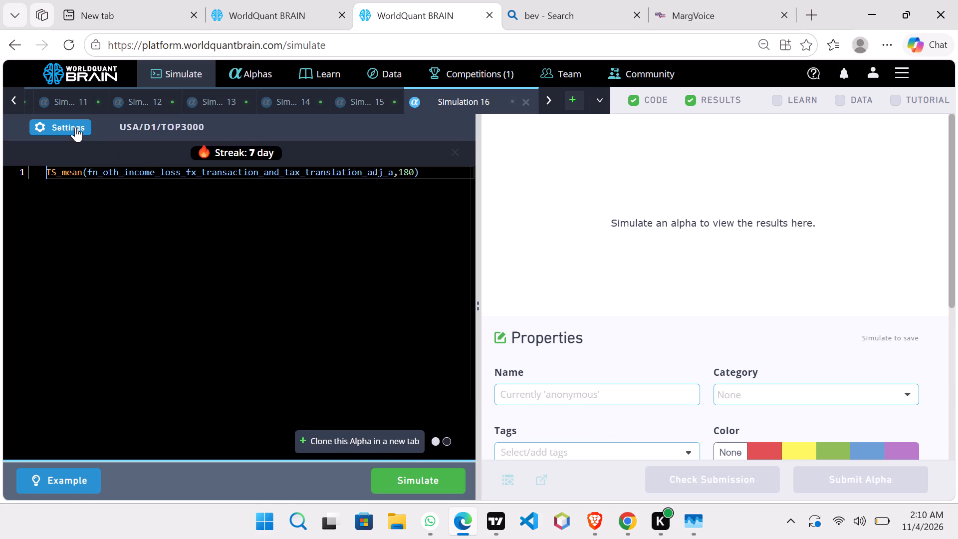
left_click(75, 127)
left_click(272, 273)
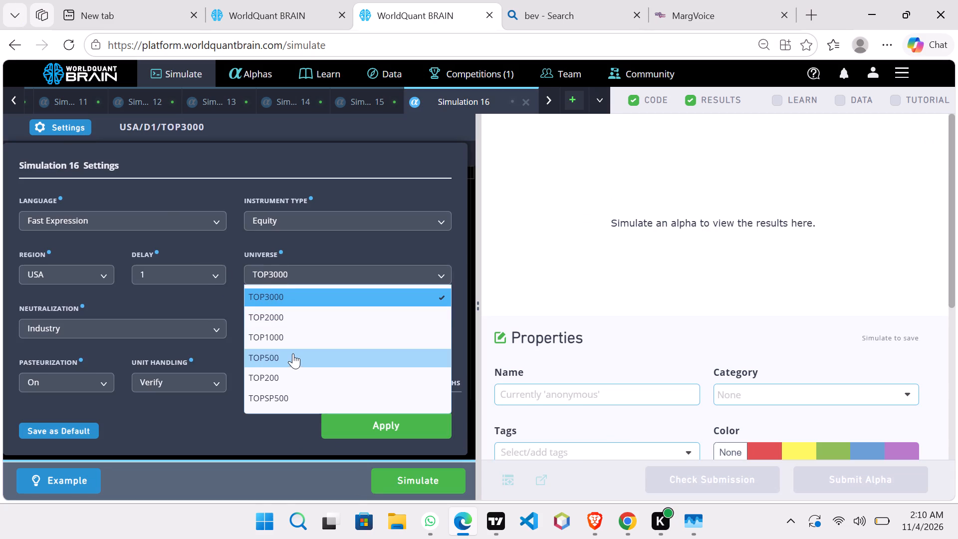
left_click(298, 376)
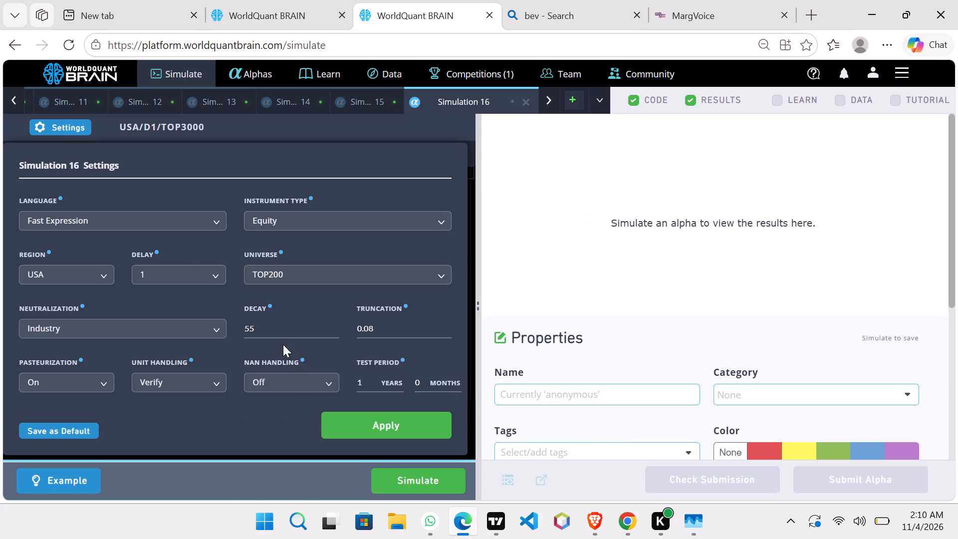
left_click(275, 330)
scroll(275, 330, "down", 6)
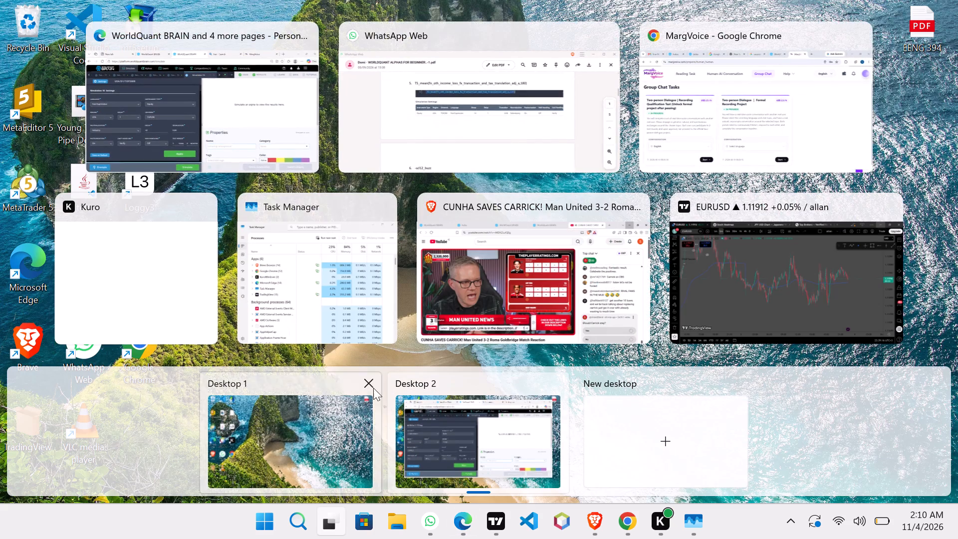
left_click(435, 430)
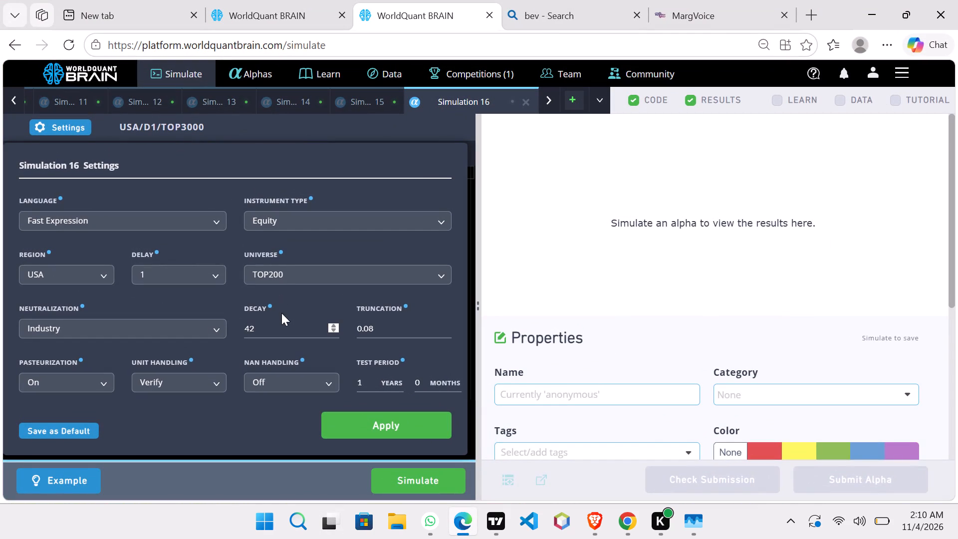
left_click(281, 323)
scroll(281, 323, "down", 3)
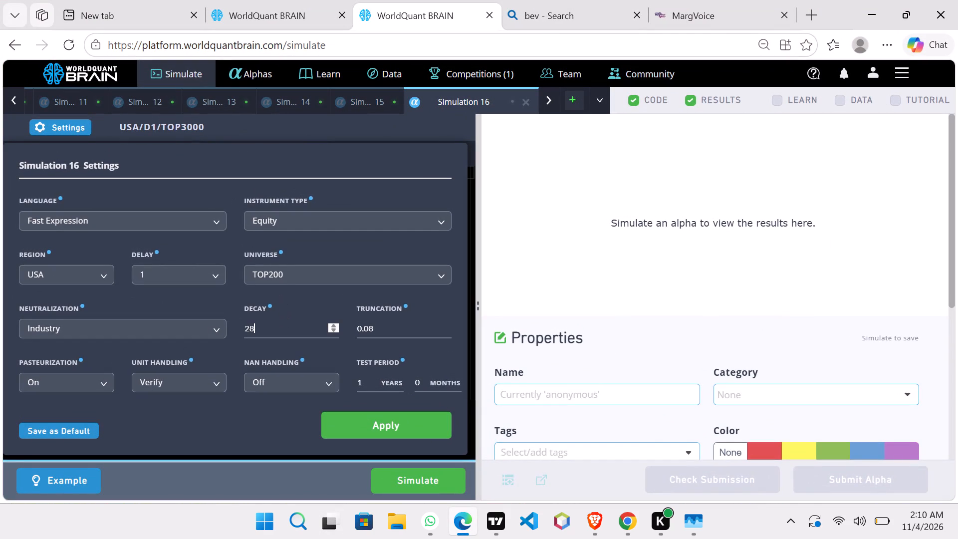
scroll(281, 323, "down", 2)
left_click(281, 323)
left_click(396, 431)
left_click(431, 488)
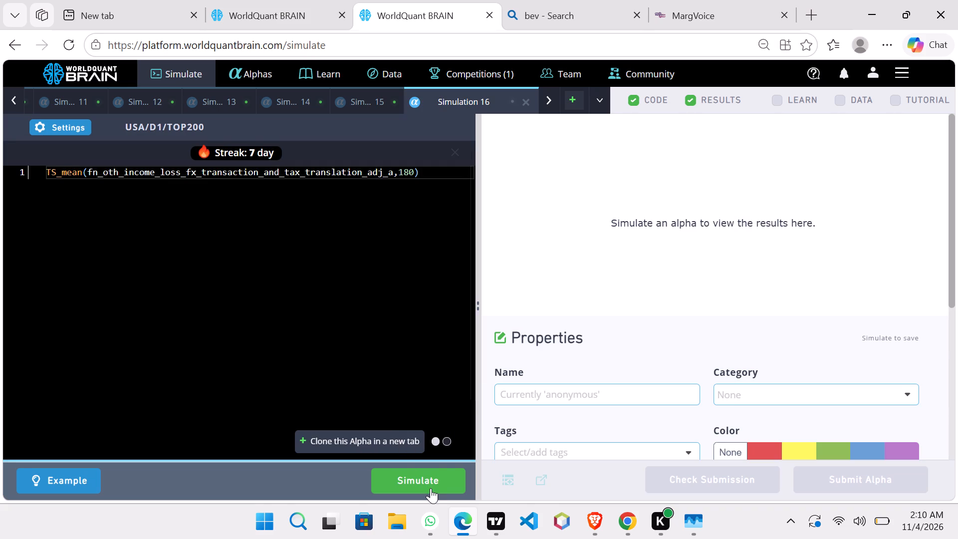
double_click(410, 457)
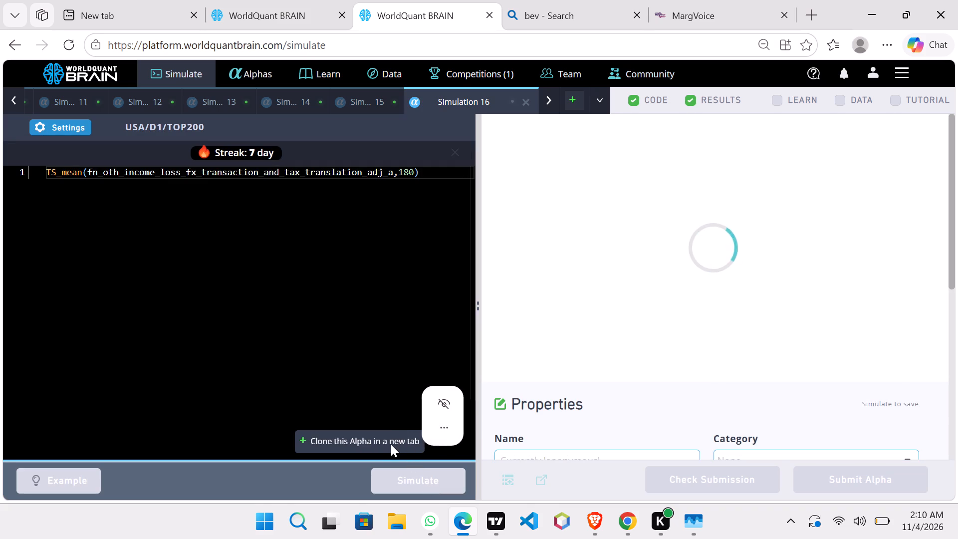
Clone the TOP200 decay-15 alpha into a new simulation, set its decay to 10, apply the settings and simulate it.
left_click(391, 444)
left_click(74, 120)
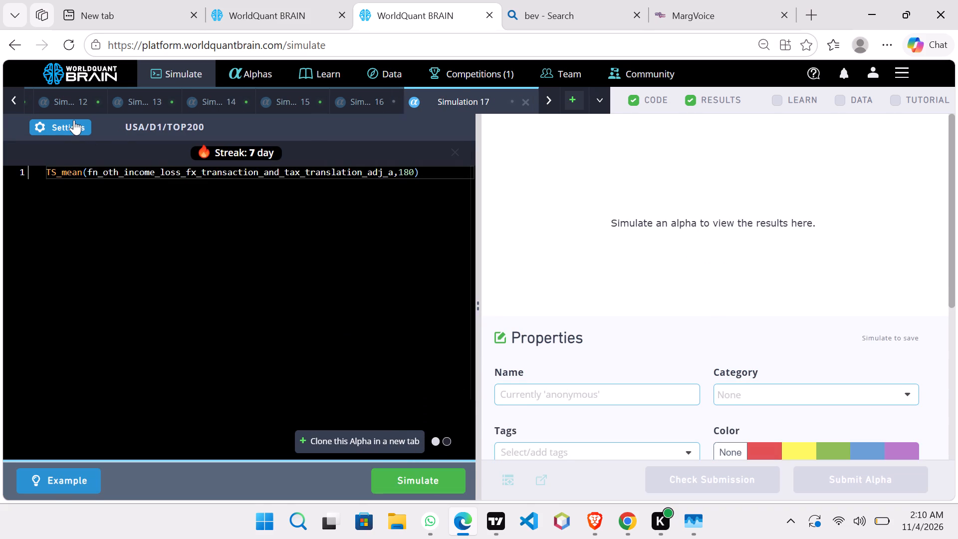
left_click(278, 331)
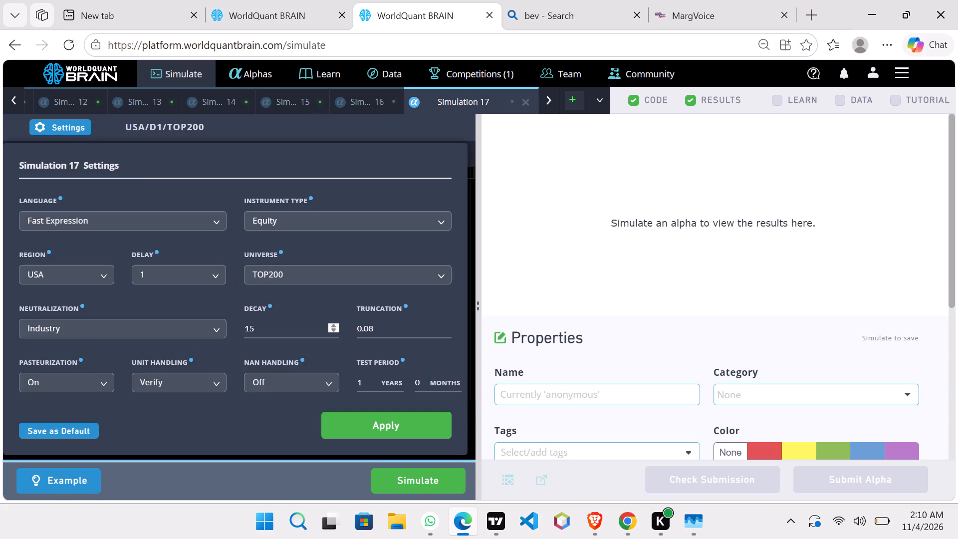
scroll(278, 331, "up", 1)
scroll(278, 331, "down", 2)
left_click(355, 418)
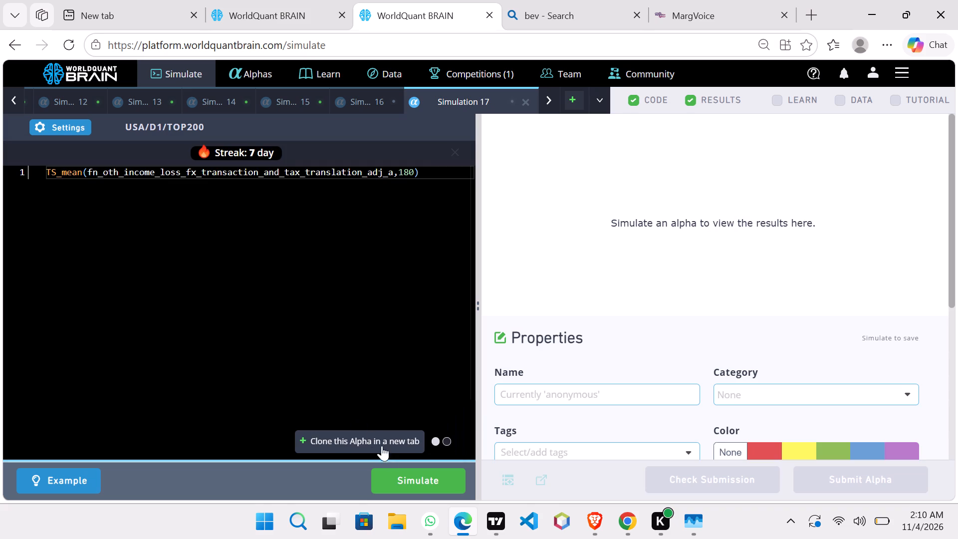
left_click(414, 485)
Clone Simulation 17's alpha into a new simulation, set its decay to 32 and neutralization to Sector, apply the settings and simulate it.
left_click(382, 435)
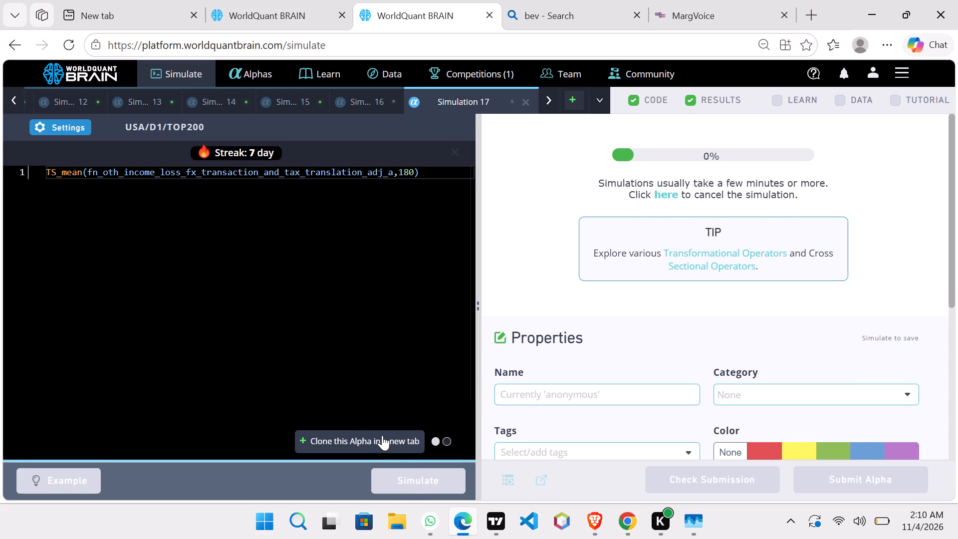
left_click(90, 119)
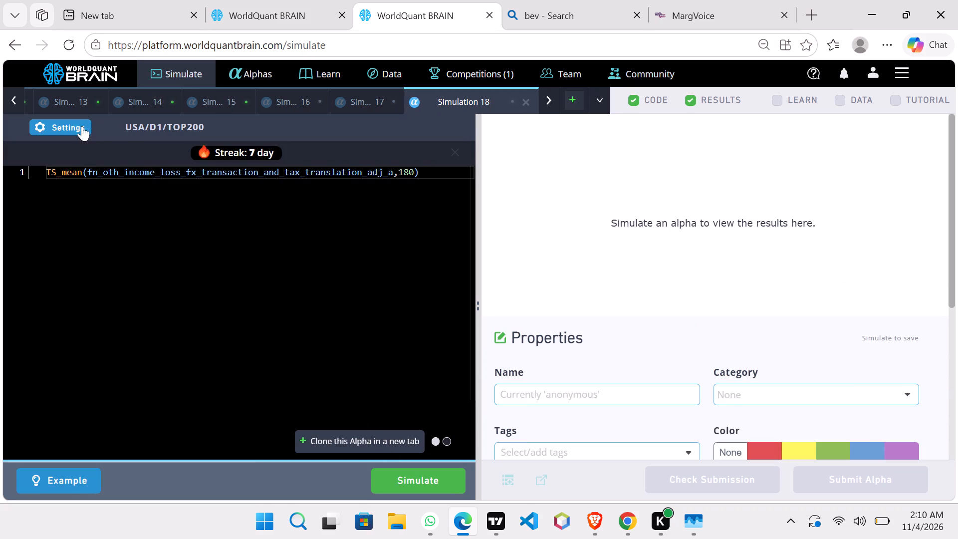
left_click(82, 126)
left_click(284, 332)
scroll(284, 332, "down", 4)
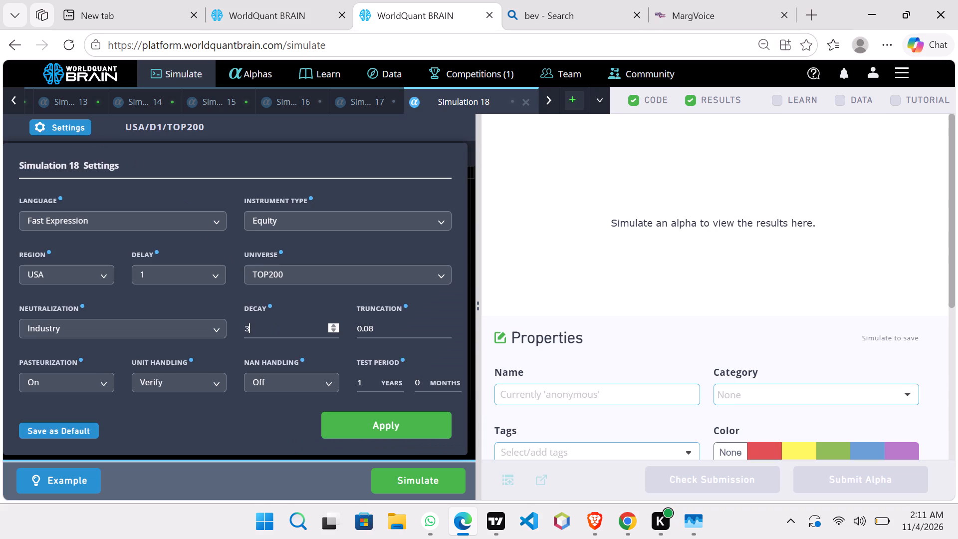
scroll(284, 332, "up", 5)
left_click(224, 318)
left_click(210, 333)
left_click(180, 393)
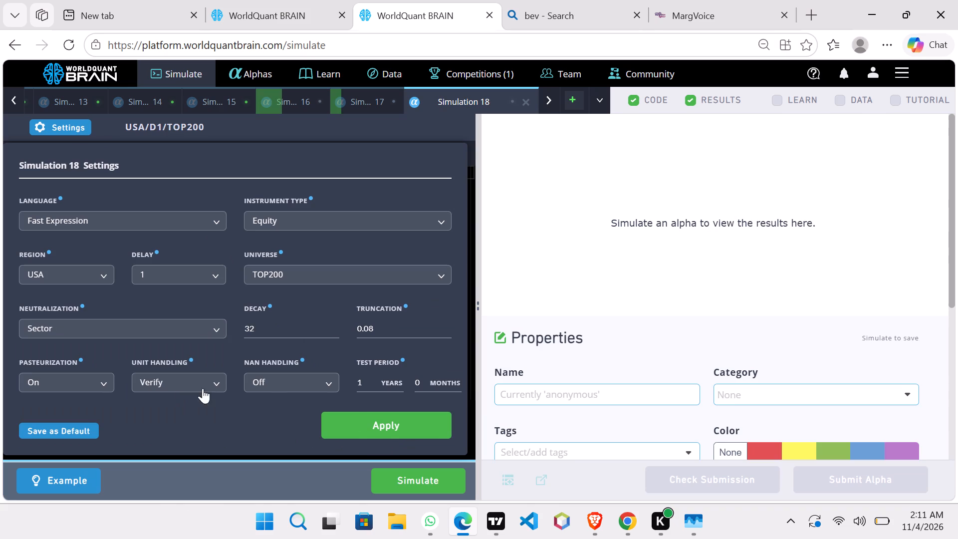
left_click(349, 423)
scroll(349, 423, "right", 1)
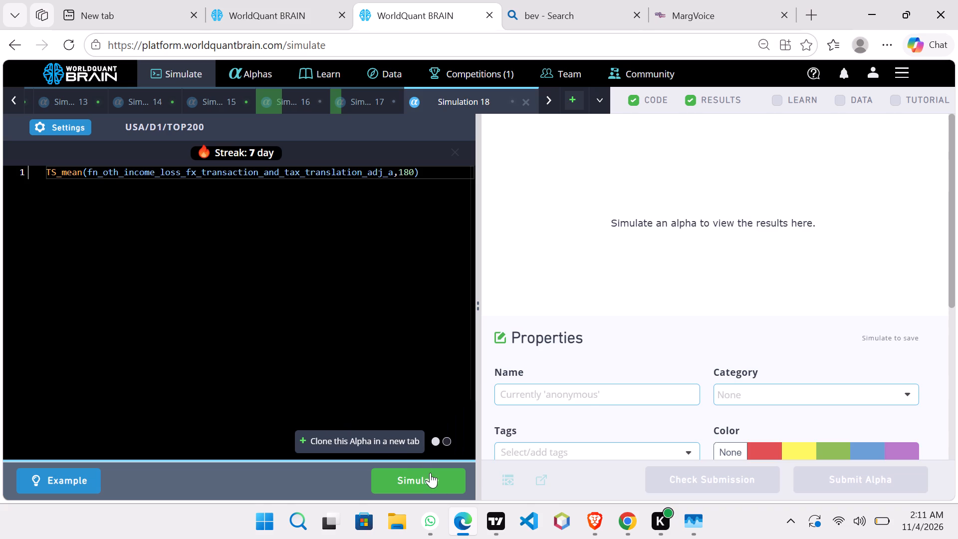
left_click(431, 476)
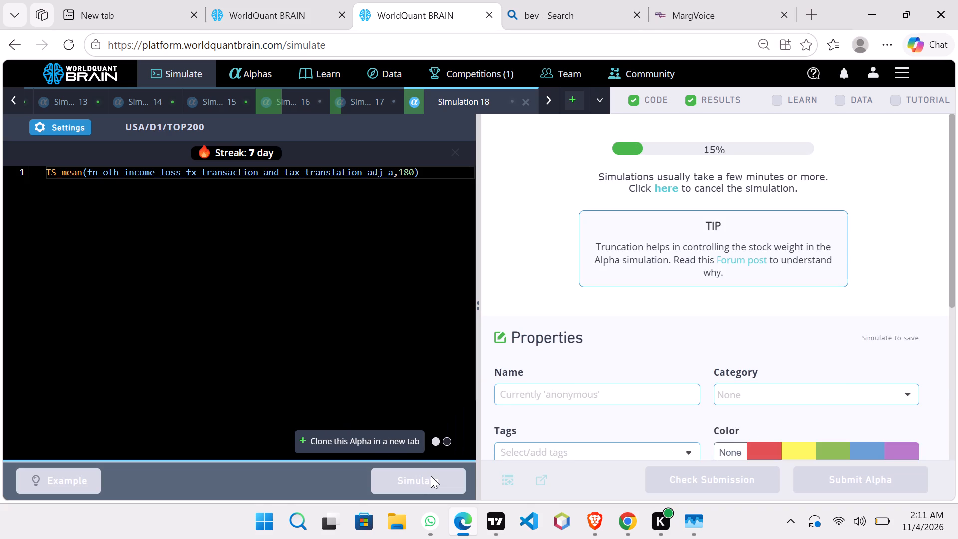
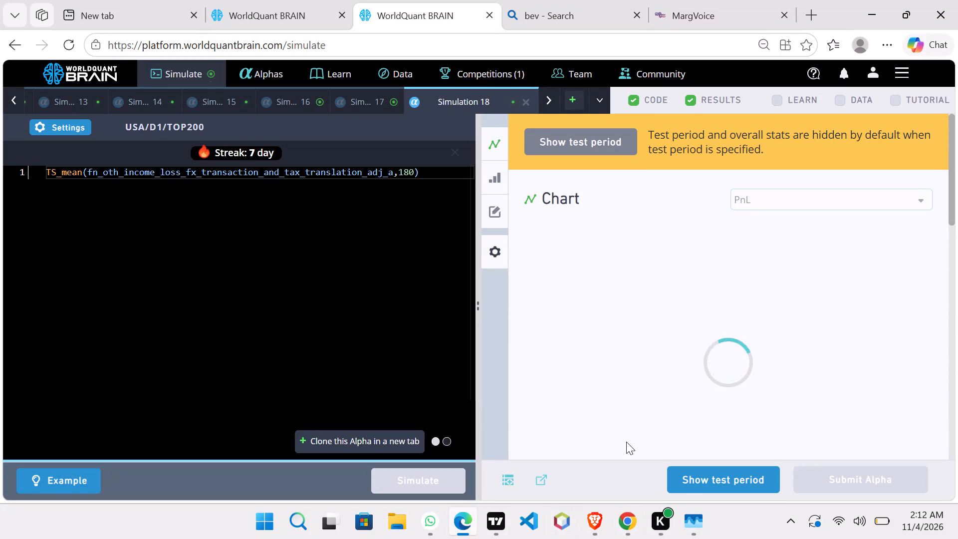
Reveal Simulation 18's test period and examine its PnL chart, yearly summary and IS testing status.
left_click(685, 479)
scroll(732, 408, "down", 1)
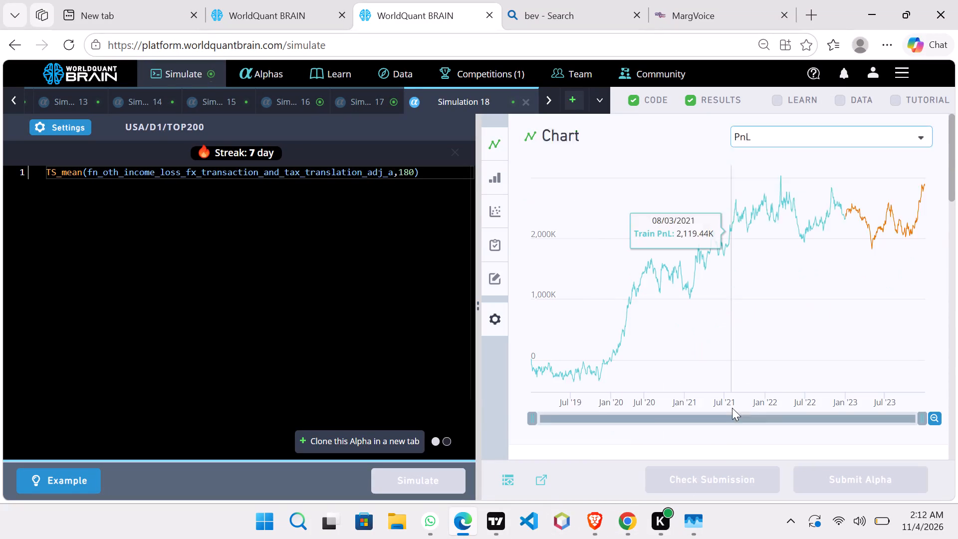
scroll(732, 408, "down", 4)
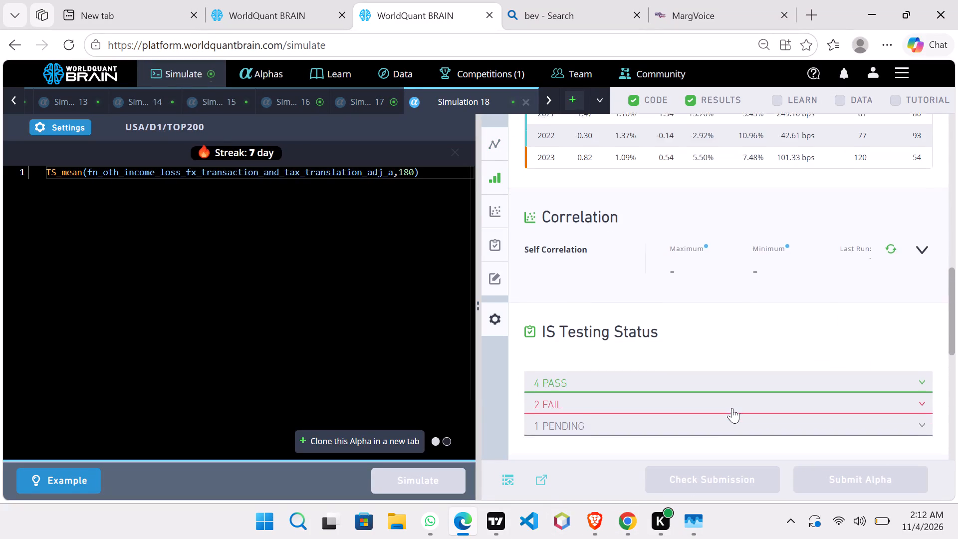
scroll(732, 408, "down", 1)
Switch to Simulation 17, reveal its test period and expand the failed tests under IS Testing Status.
left_click(354, 98)
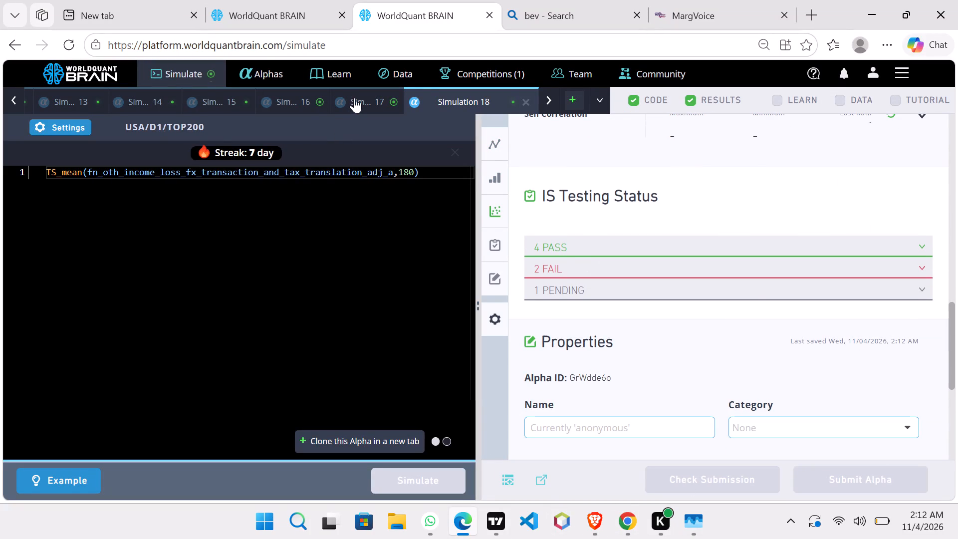
left_click(723, 479)
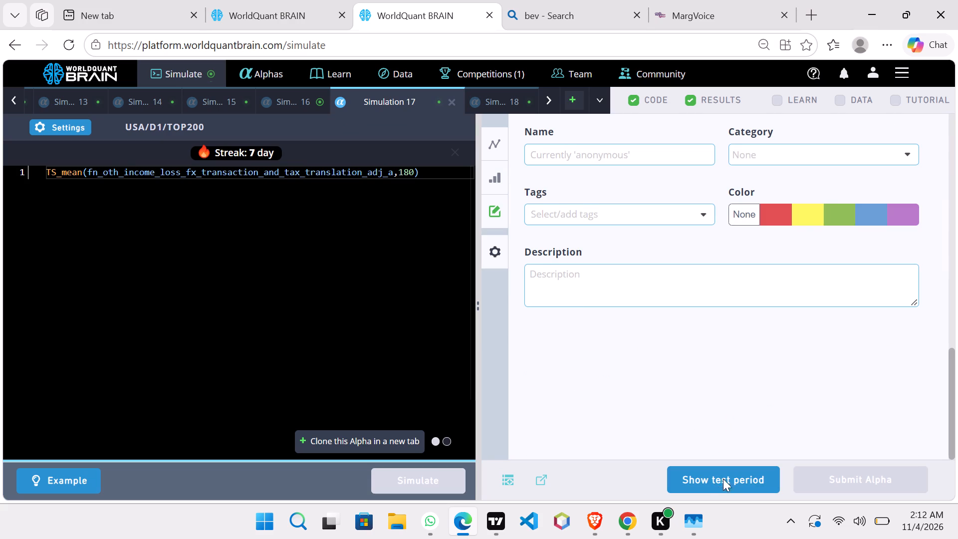
left_click(663, 276)
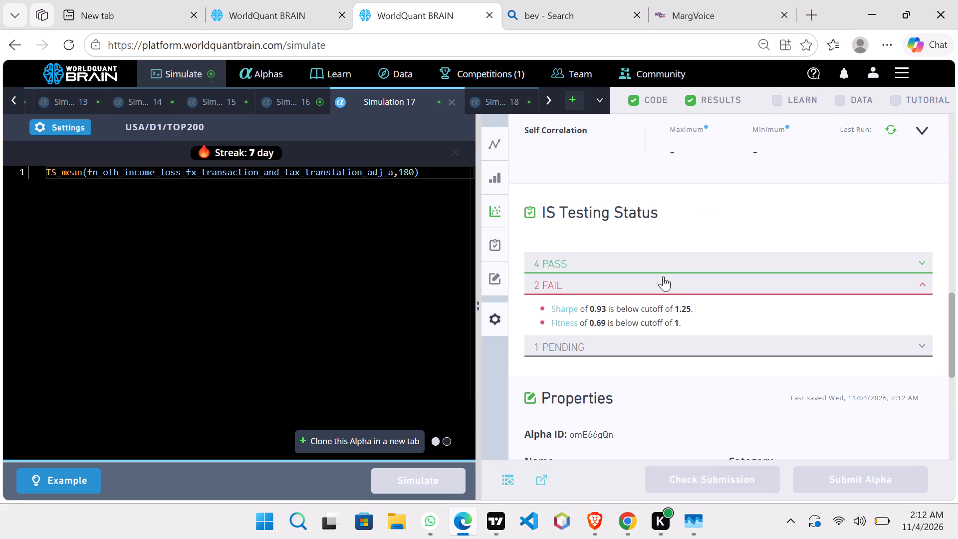
Switch to Simulation 16 and reveal its test period to check its IS testing status.
left_click(295, 108)
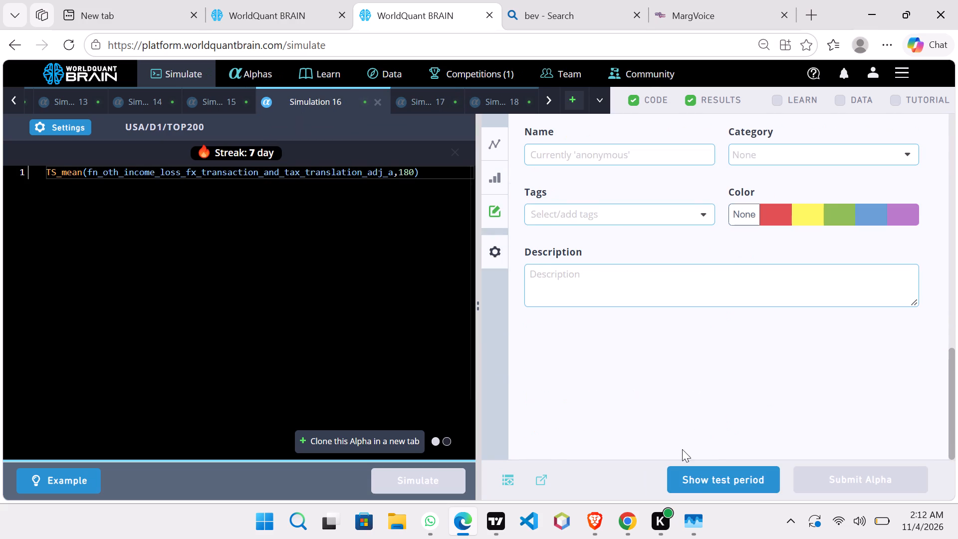
left_click(701, 473)
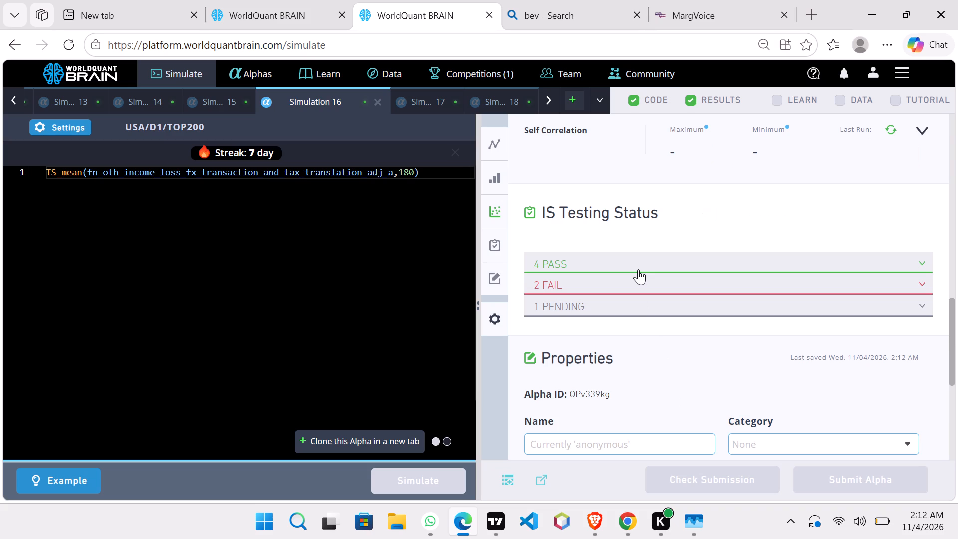
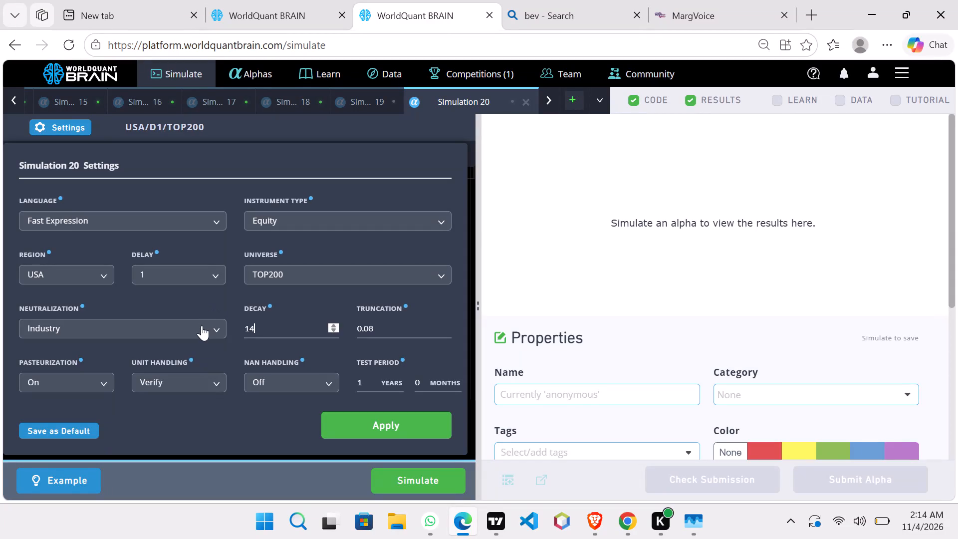
Set Simulation 20's neutralization to Subindustry, then clone the alpha in a new tab and simulate the clone.
left_click(153, 435)
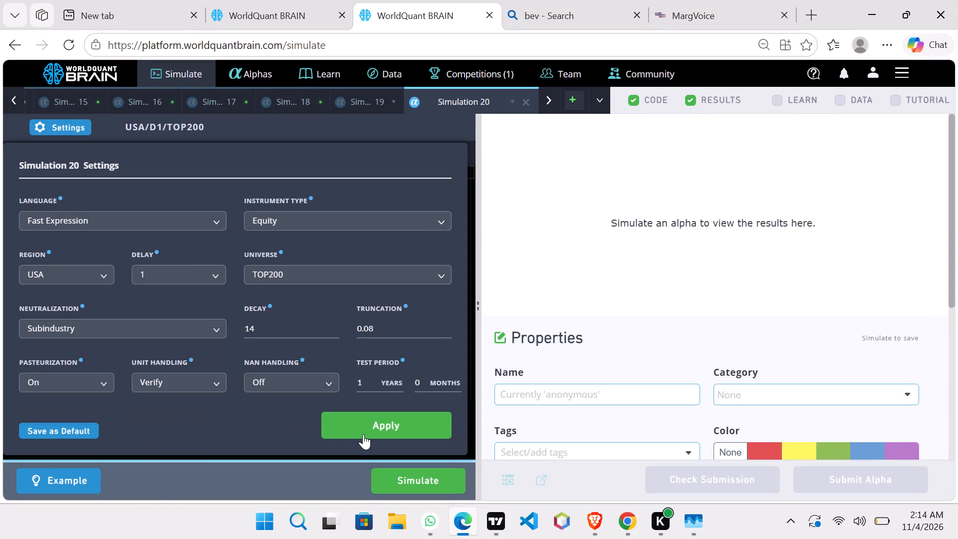
left_click(365, 433)
left_click(365, 433)
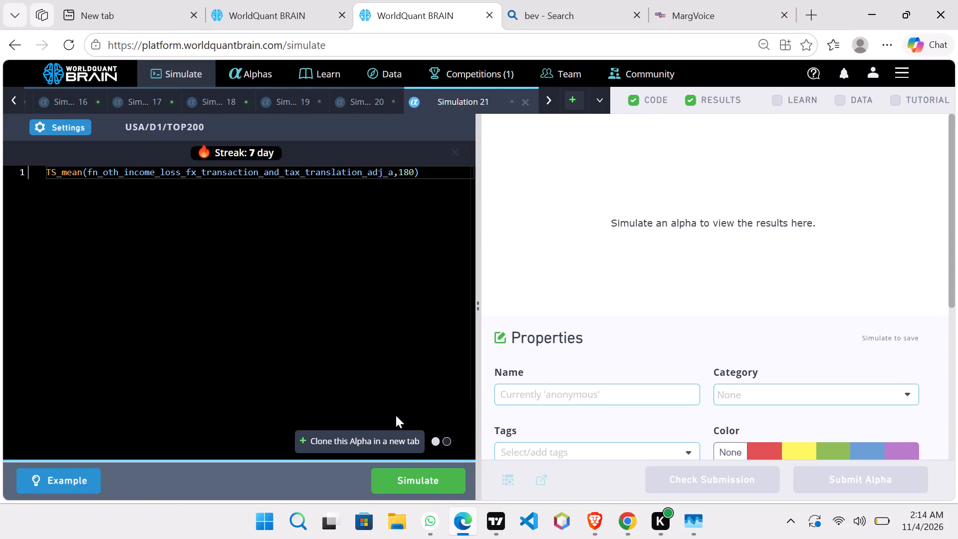
left_click(426, 482)
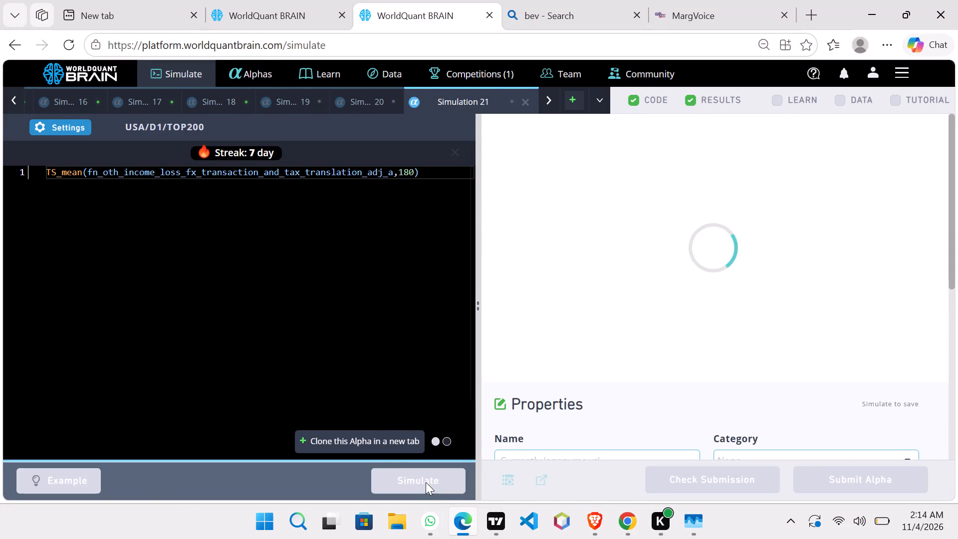
Clone the alpha in a new tab, set its decay to 38 and simulate it.
left_click(379, 442)
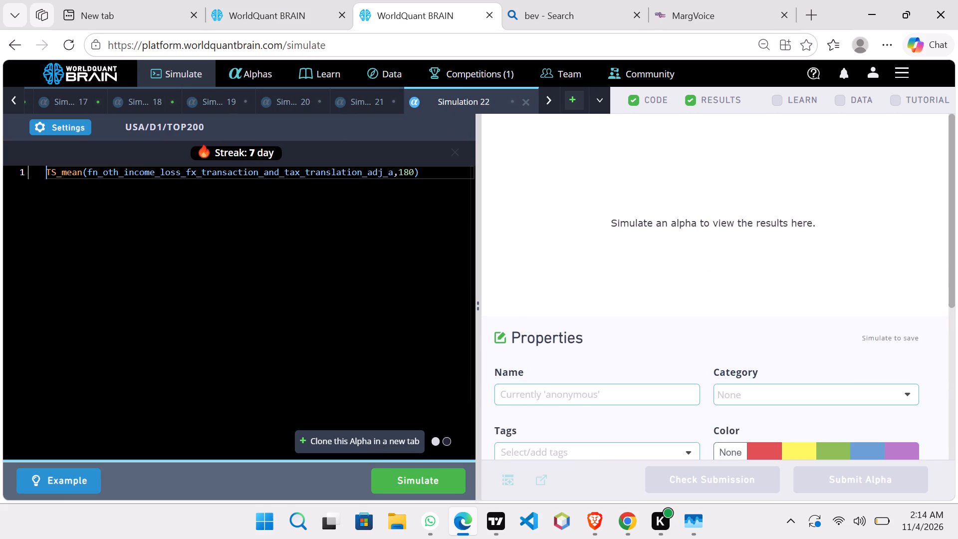
left_click(71, 122)
left_click(279, 327)
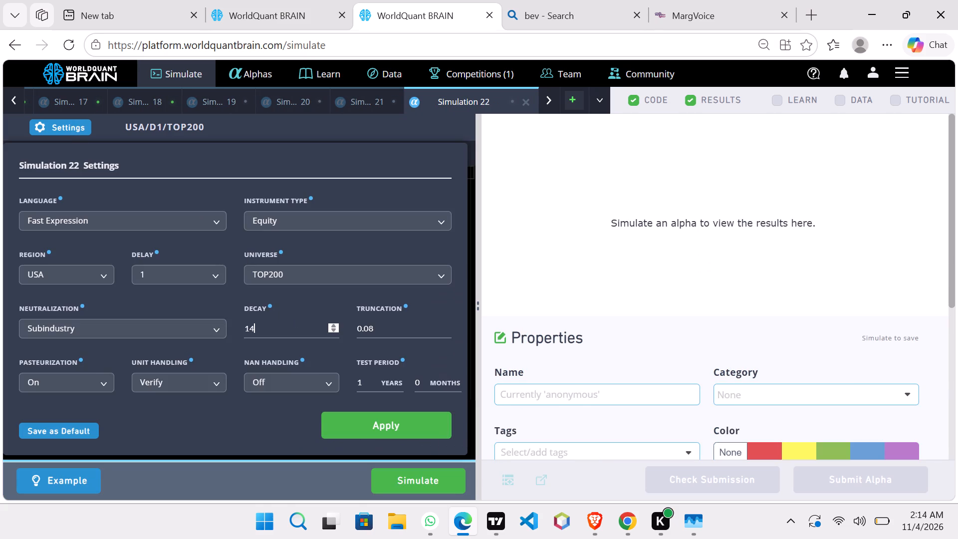
scroll(279, 327, "down", 1)
scroll(279, 327, "up", 7)
left_click(367, 415)
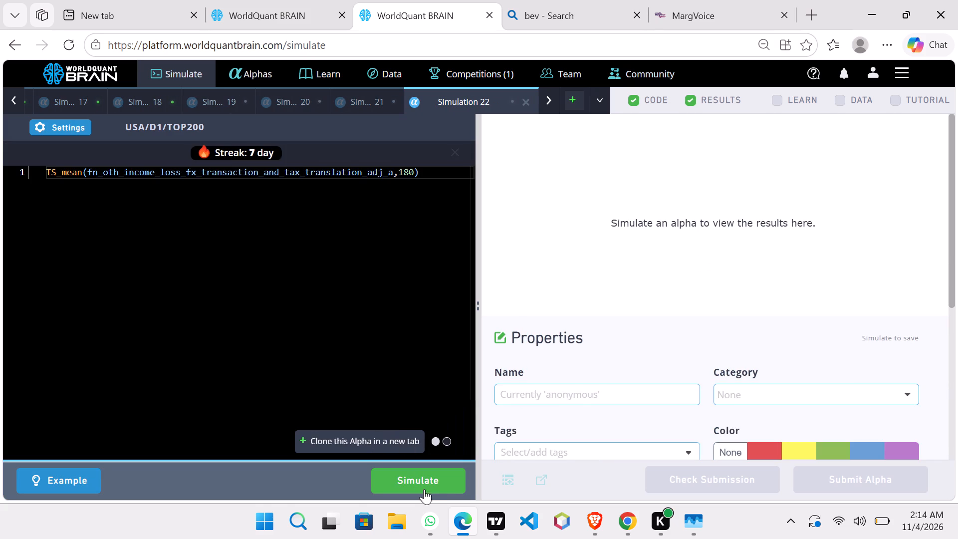
left_click(420, 490)
Clone the decay-38 alpha in a new tab, change its universe to TOP500 and simulate it.
left_click(392, 453)
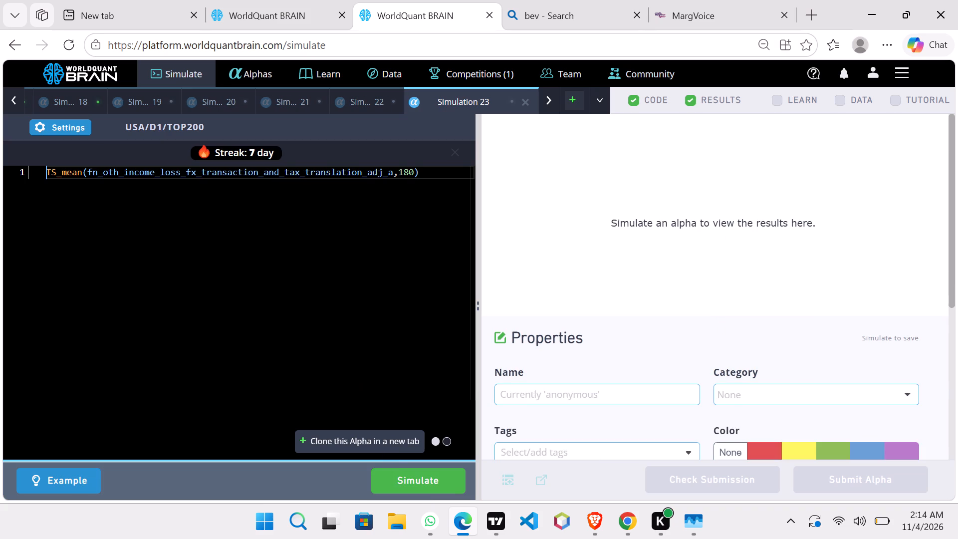
left_click(76, 118)
left_click(76, 123)
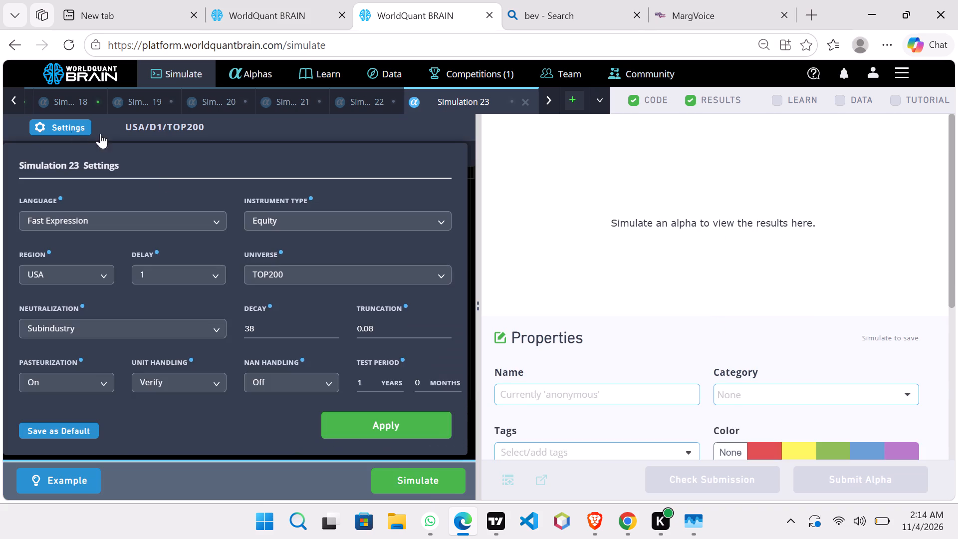
left_click(270, 280)
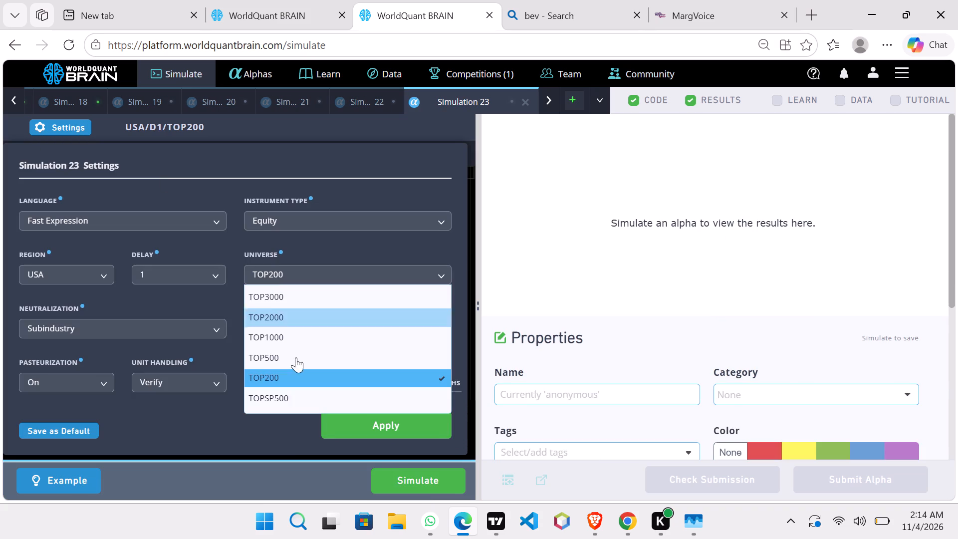
left_click(294, 359)
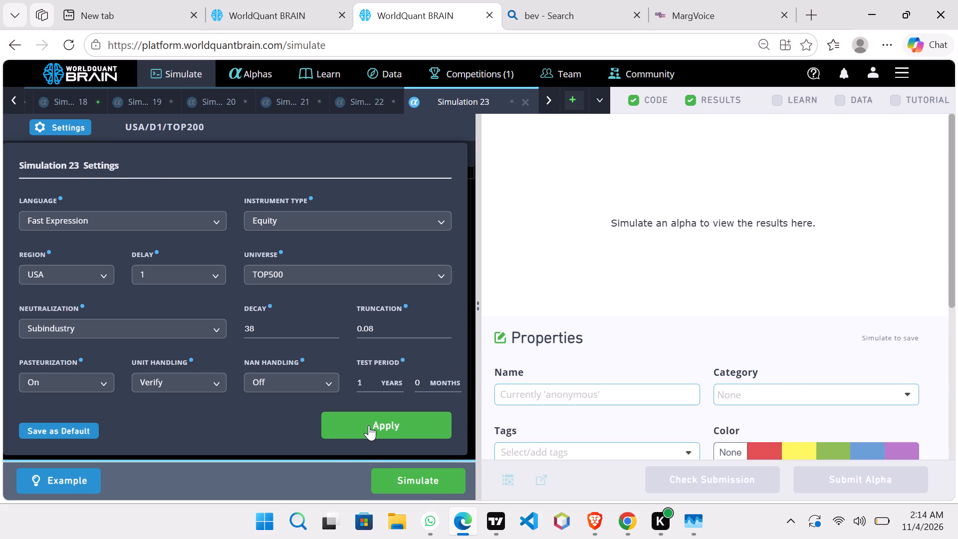
left_click(369, 425)
left_click(402, 485)
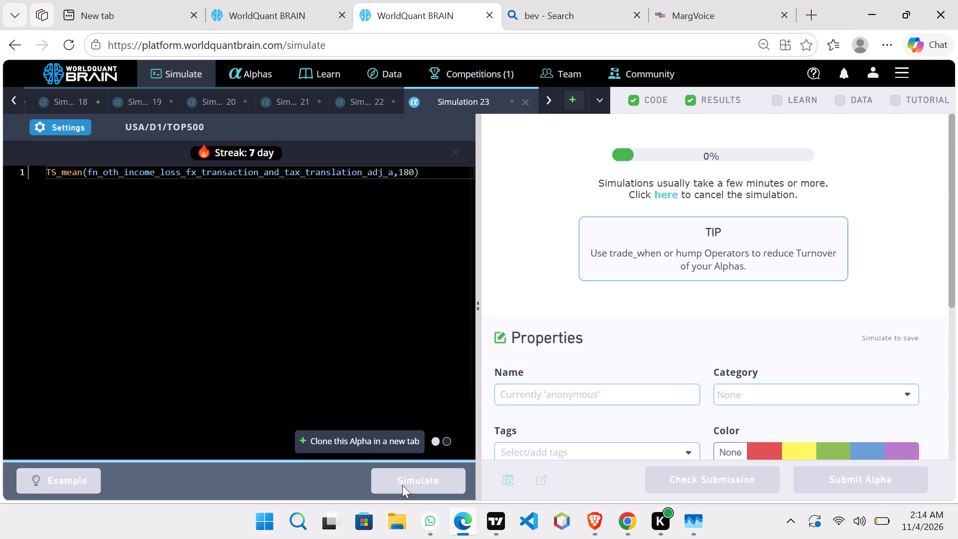
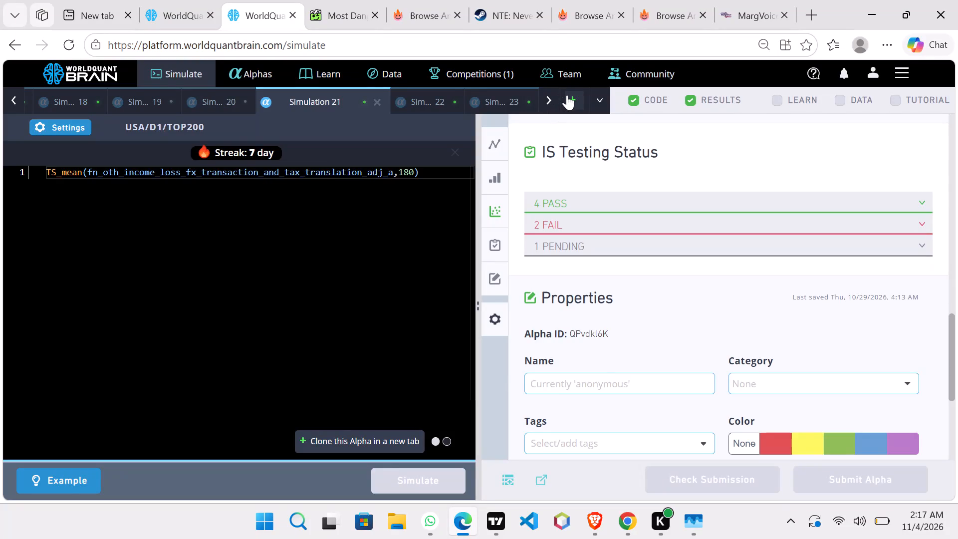
Open a new blank simulation and activate its empty code editor for entering an alpha expression.
left_click(567, 95)
left_click(348, 170)
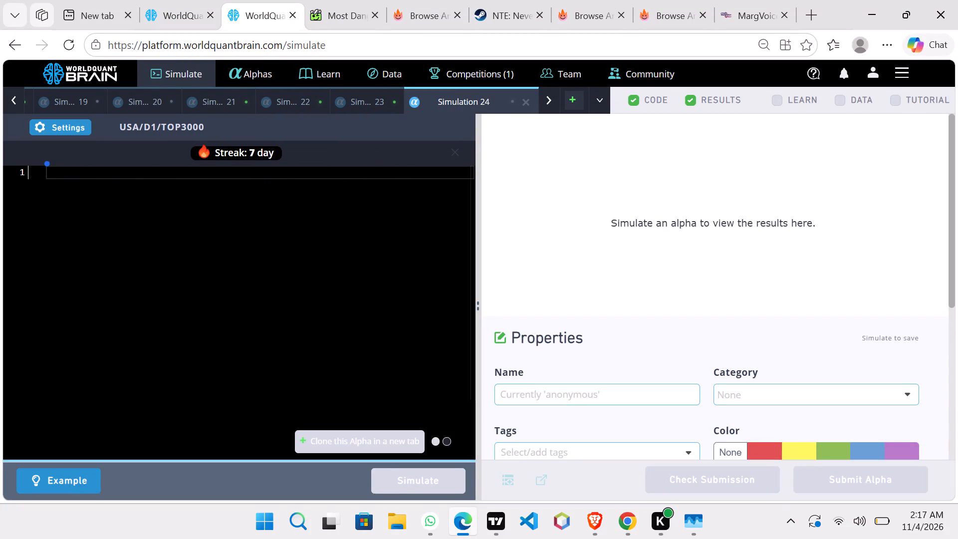
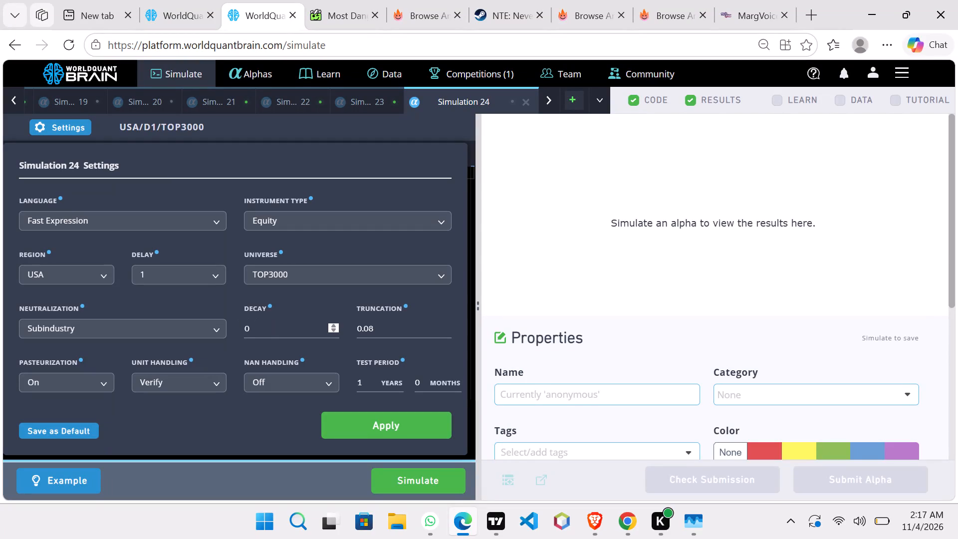
Set Simulation 24's neutralization to Sector and simulate the Ts_rank(fnd6_fopo/debt_lt,345) alpha.
left_click(195, 326)
left_click(149, 394)
left_click(374, 425)
left_click(405, 482)
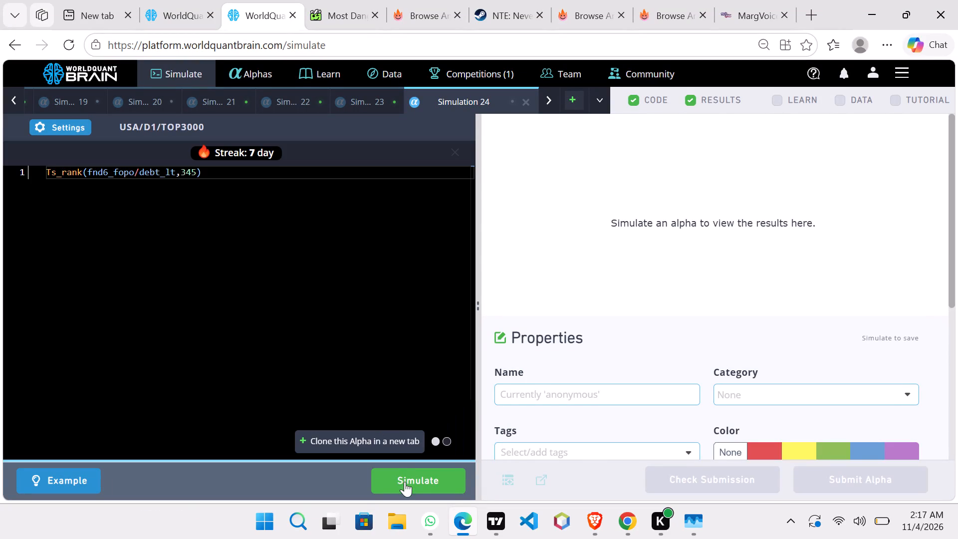
Clone the Ts_rank alpha into a new simulation, set its decay to 46, and simulate it.
left_click(383, 446)
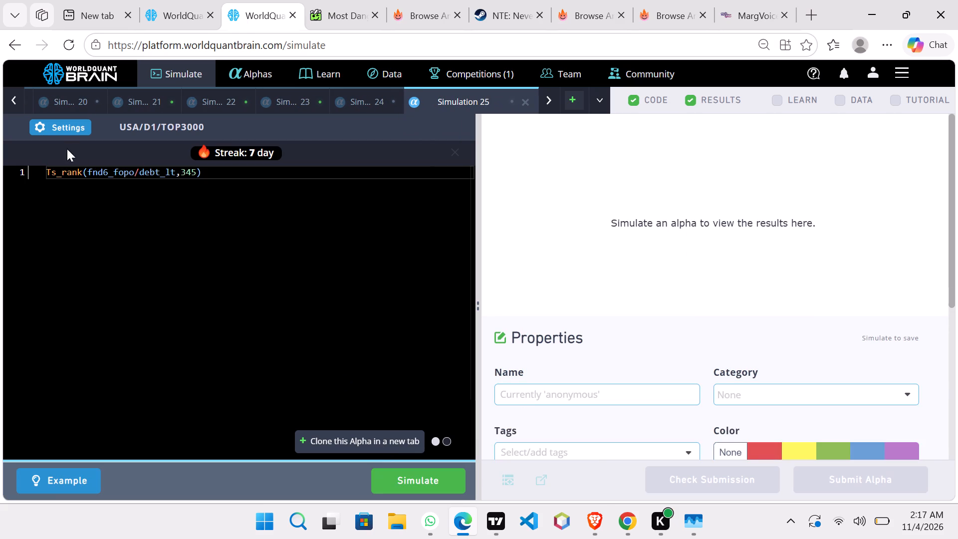
left_click(61, 127)
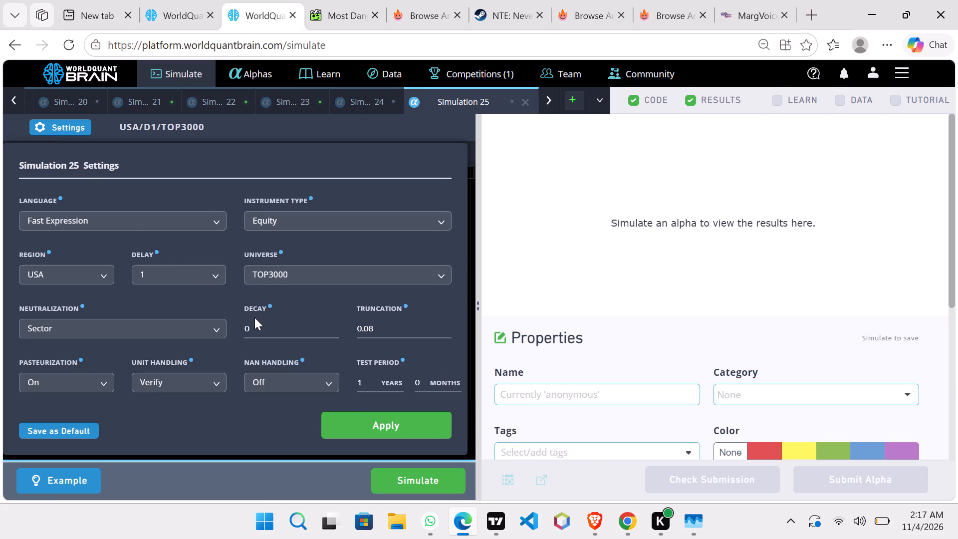
left_click(261, 329)
scroll(261, 329, "up", 5)
left_click(352, 430)
left_click(406, 484)
Clone the decay-46 alpha into another simulation, change its neutralization to Market, and simulate it.
left_click(386, 447)
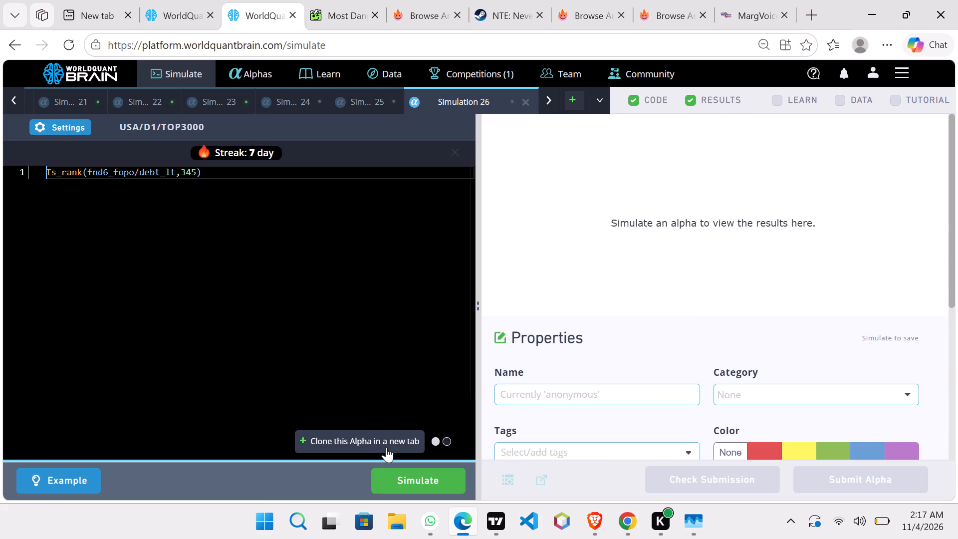
left_click(56, 135)
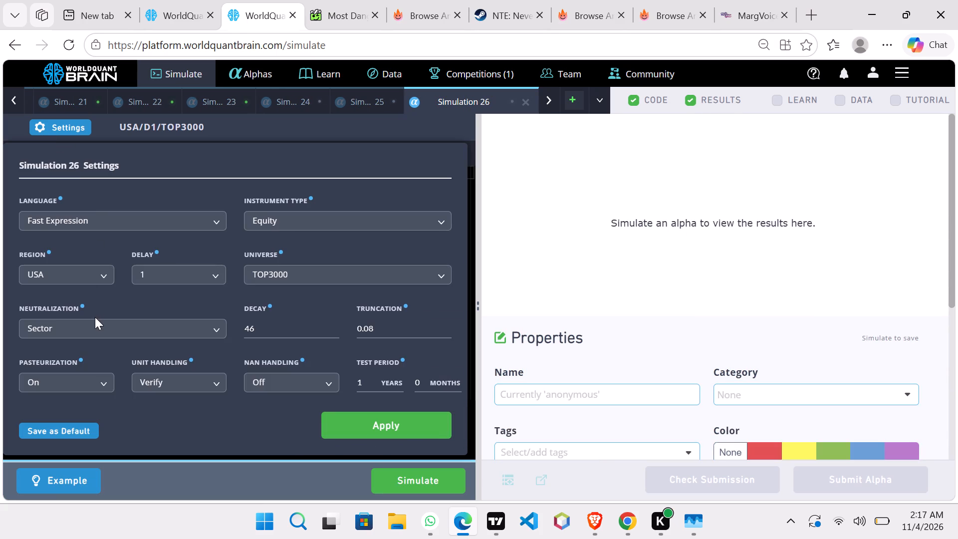
left_click(99, 332)
left_click(104, 373)
left_click(344, 421)
left_click(418, 485)
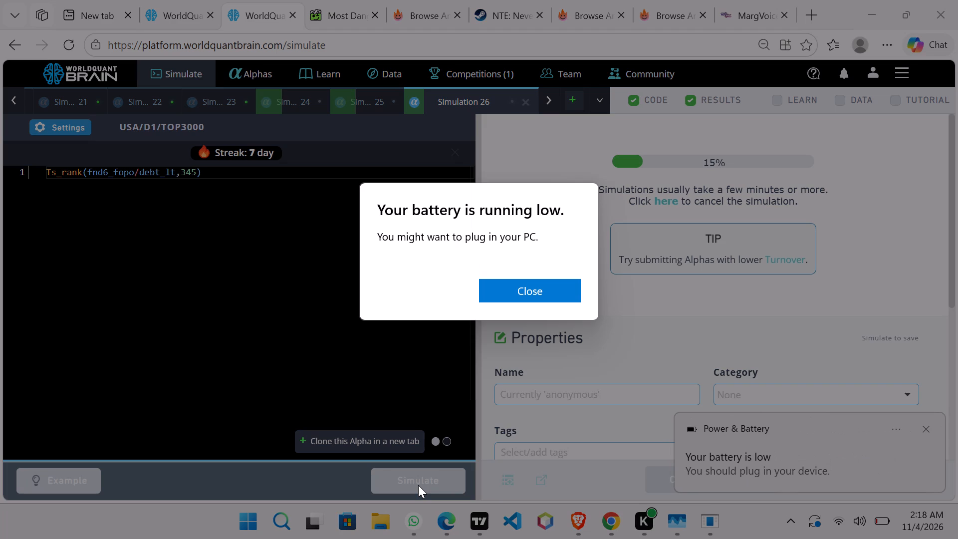
Dismiss the low-battery alert.
scroll(405, 404, "down", 1)
key("space")
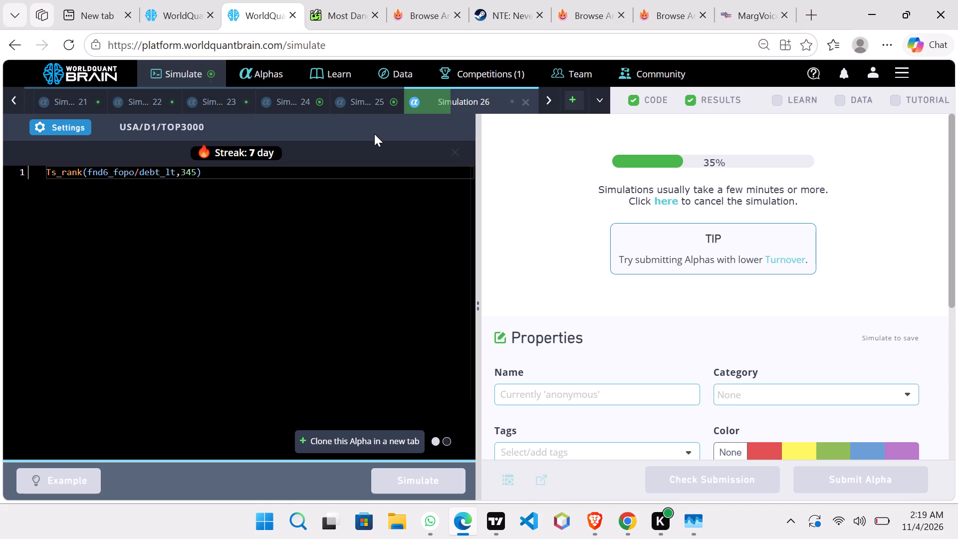
Reveal Simulation 24's test period and review its IS Summary, including the yearly statistics.
left_click(290, 100)
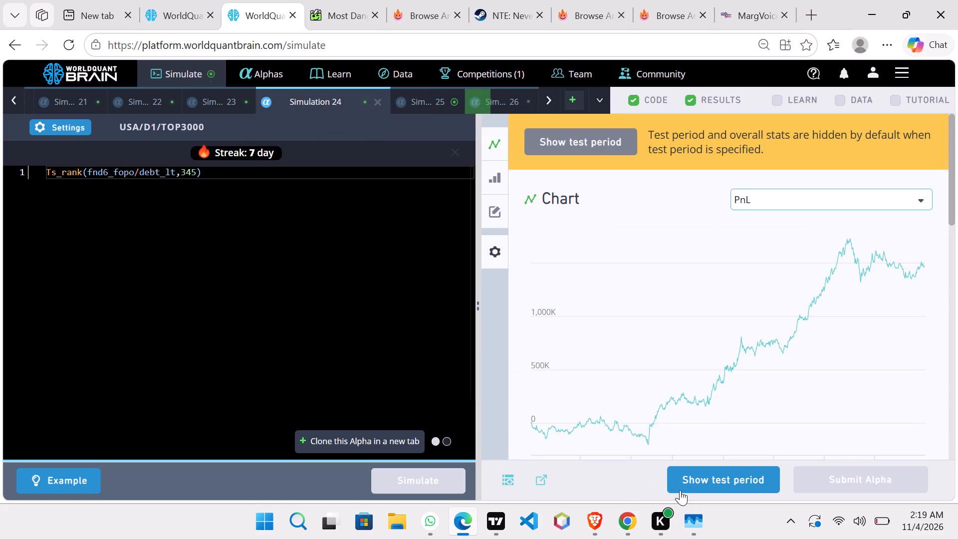
left_click(680, 490)
scroll(659, 419, "down", 3)
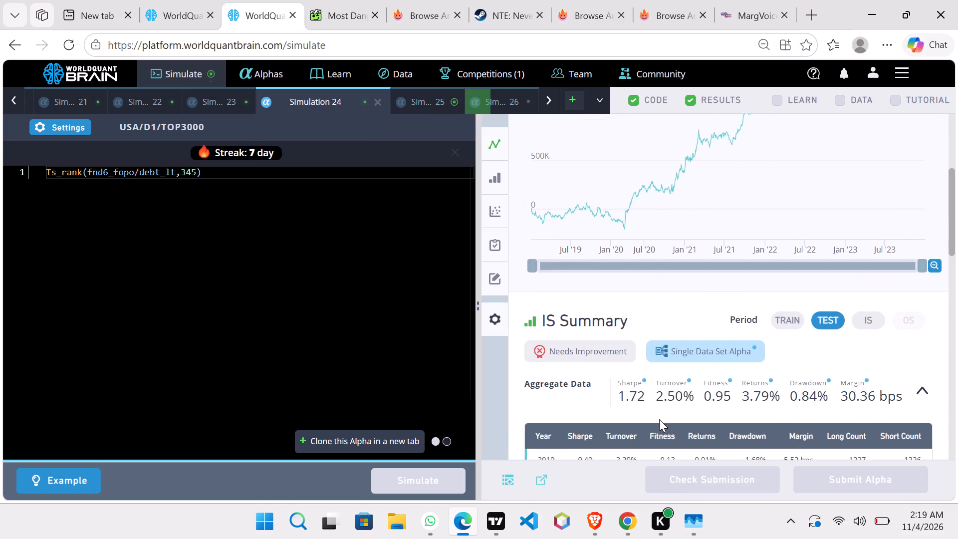
scroll(659, 419, "down", 2)
Reveal Simulation 25's test period, run its self-correlation check, and inspect the failed IS tests.
left_click(452, 96)
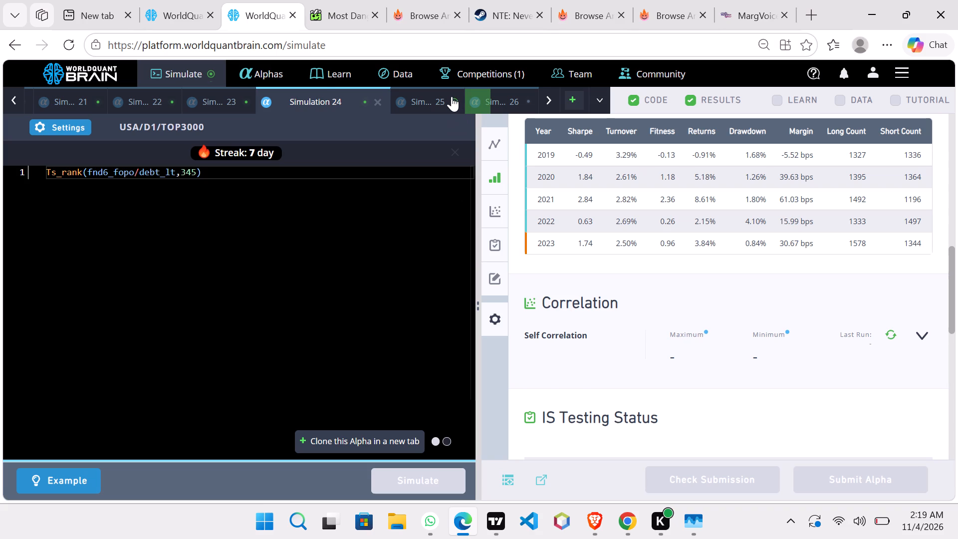
left_click(735, 479)
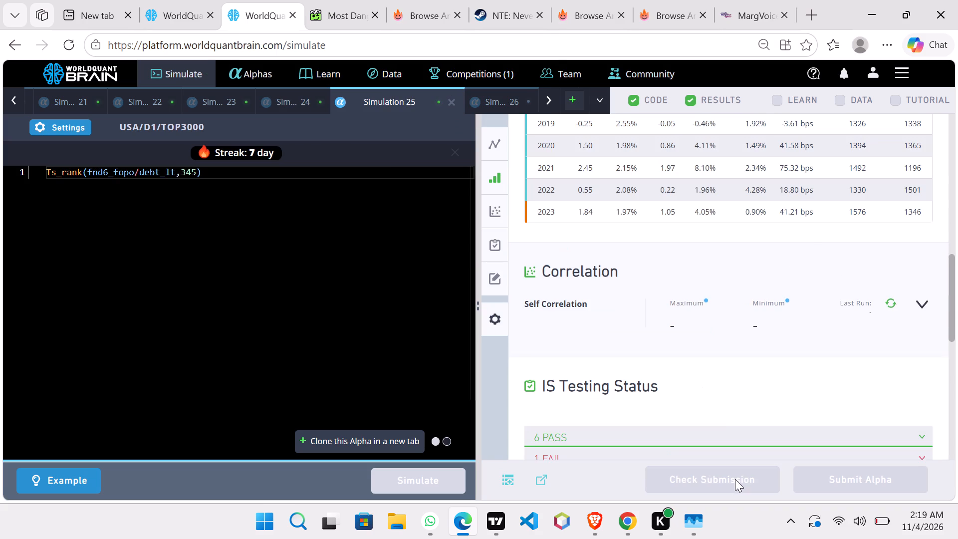
scroll(702, 363, "down", 2)
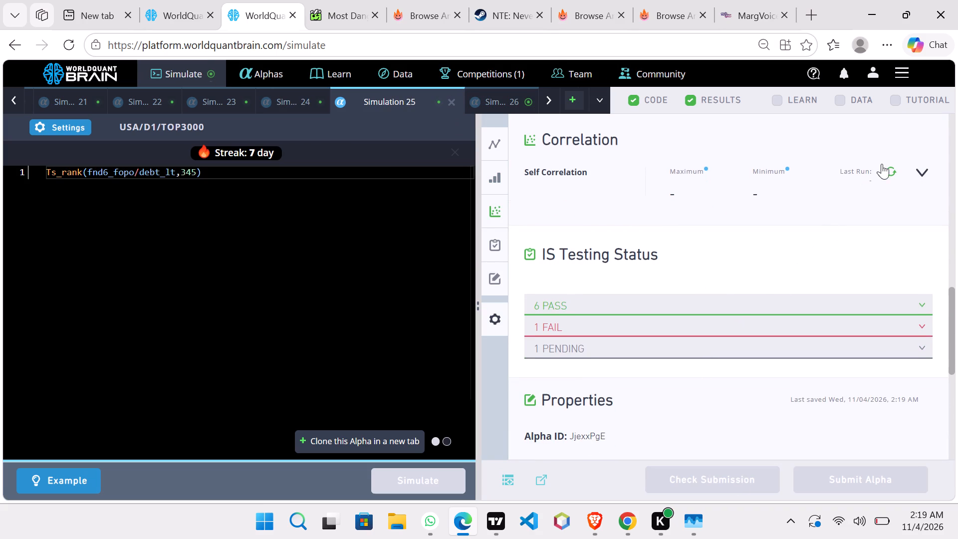
left_click(891, 173)
left_click(723, 329)
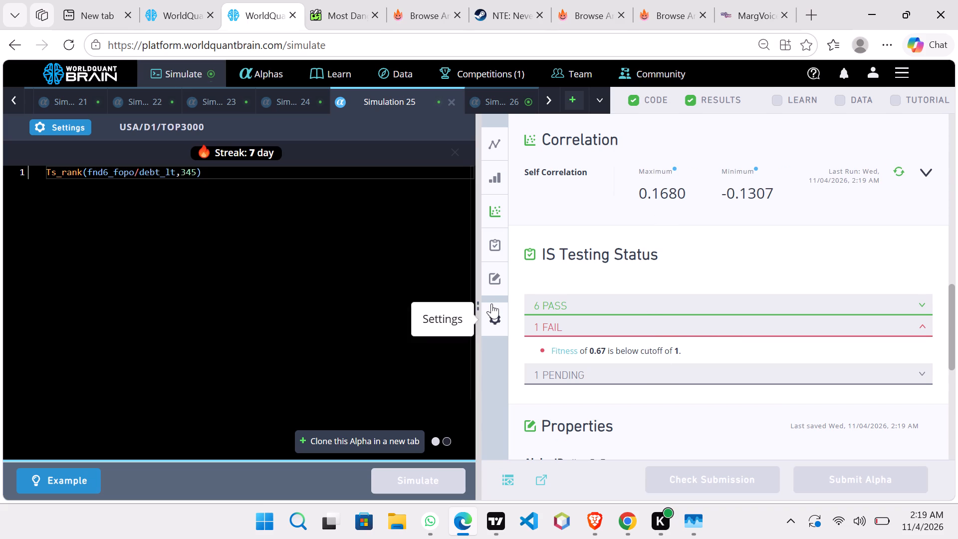
Reveal Simulation 26's test period and check its IS Testing Status.
left_click(503, 107)
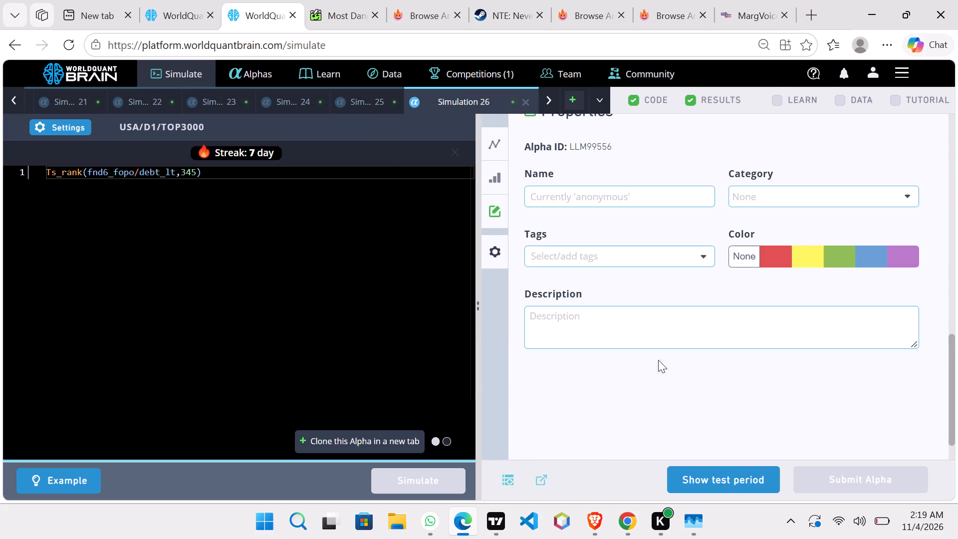
left_click(725, 478)
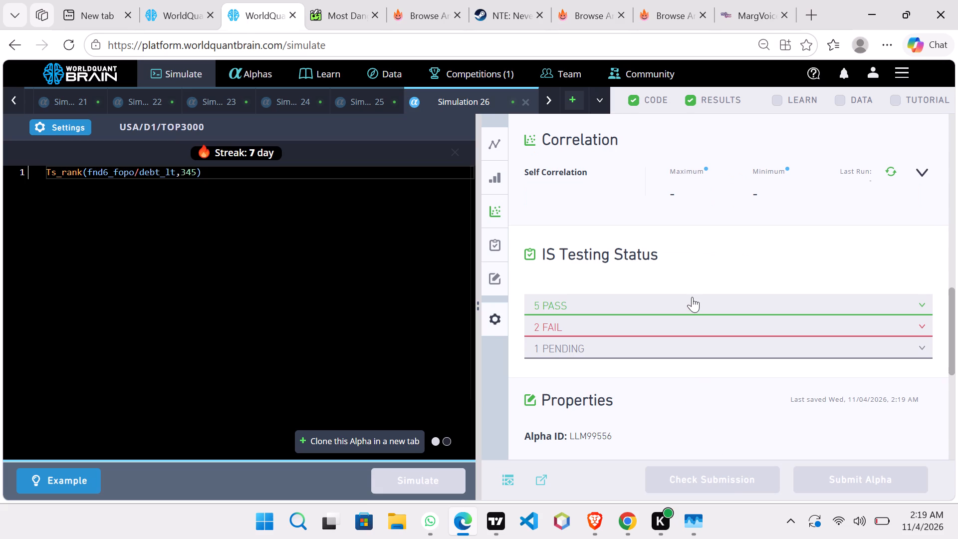
Return to Simulation 25, set its decay to 0 with Sector neutralization, and rerun the simulation.
left_click(370, 106)
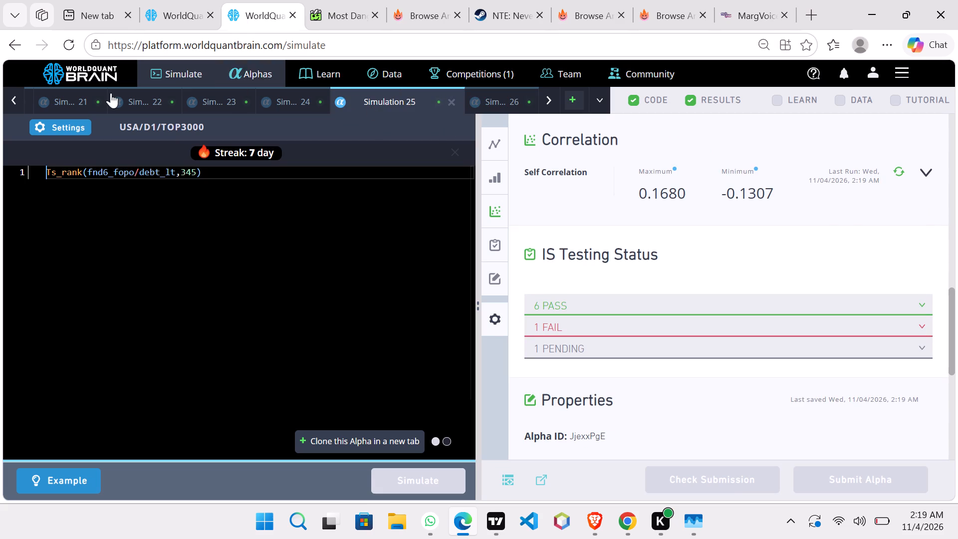
left_click(67, 122)
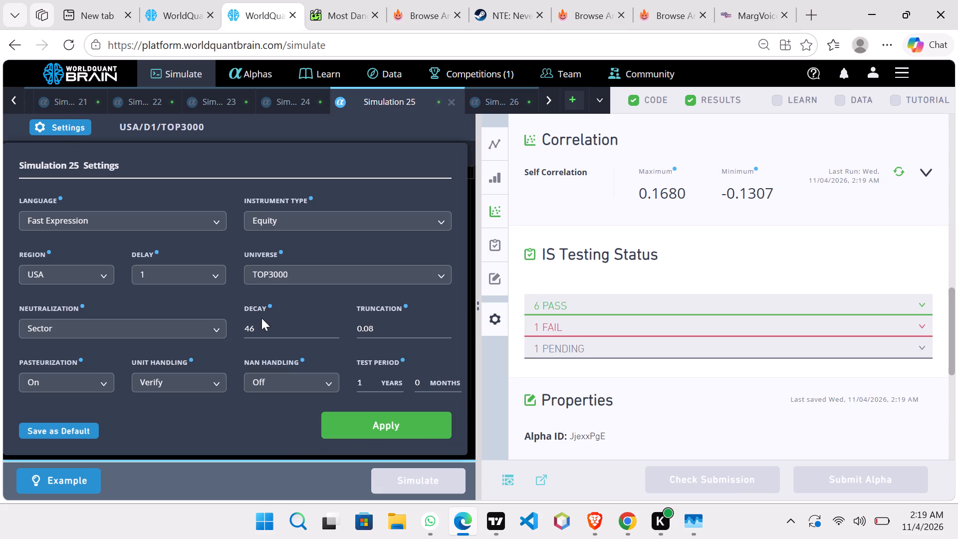
left_click(261, 318)
left_click(261, 330)
scroll(261, 330, "down", 3)
left_click(397, 427)
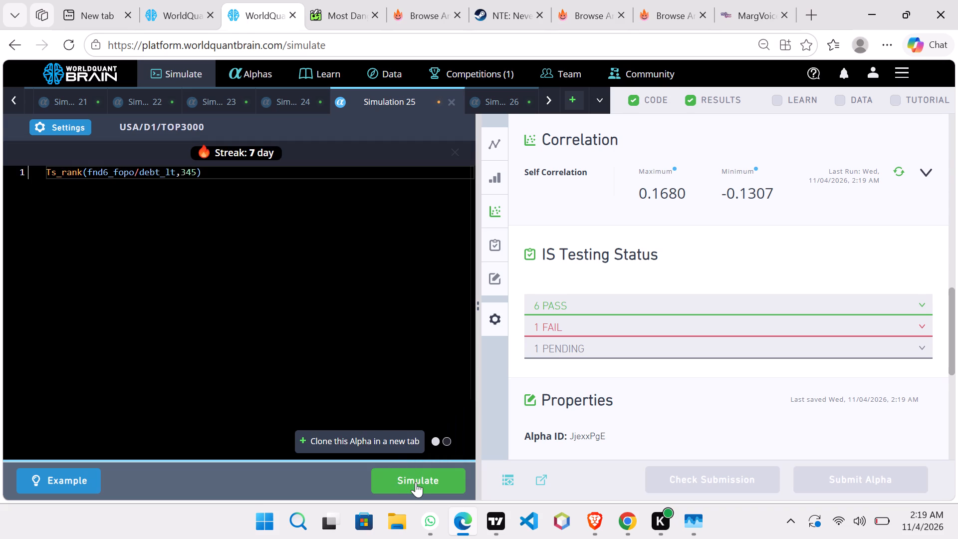
left_click(416, 482)
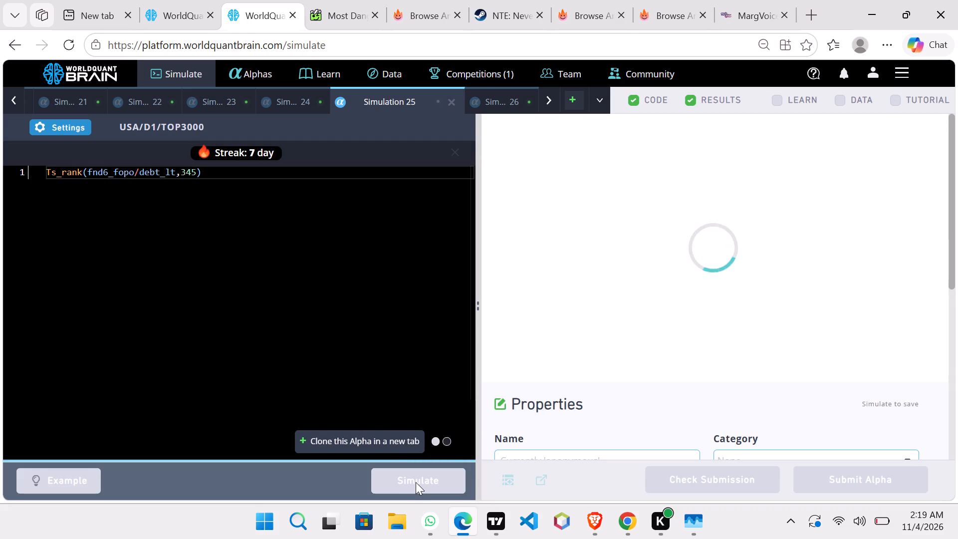
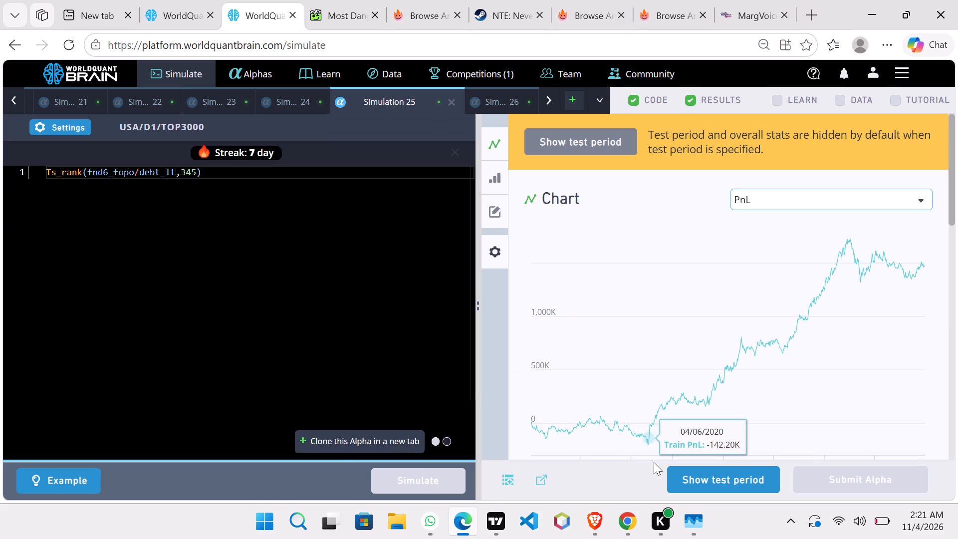
Reveal the test period for the rerun Simulation 25 and inspect its failed IS tests.
left_click_drag(665, 472, 689, 475)
left_click(689, 475)
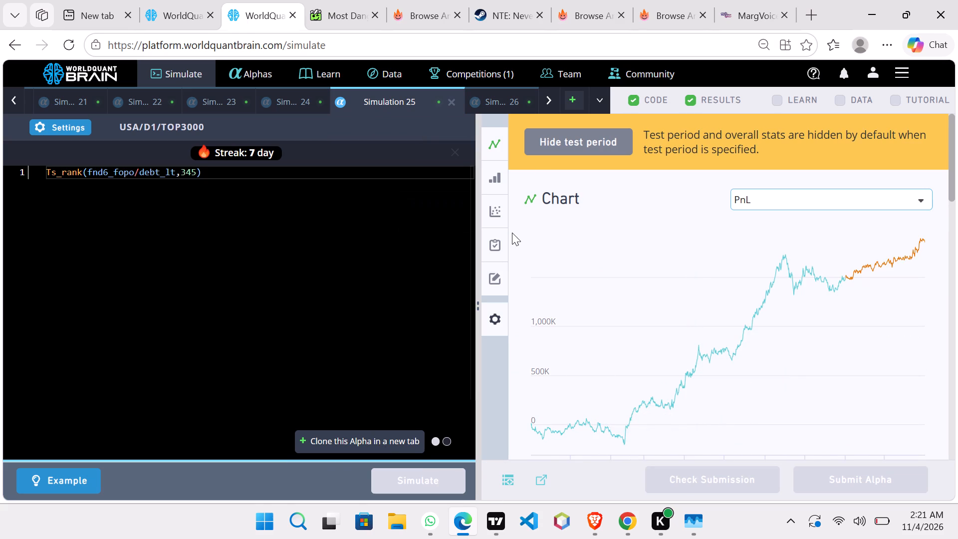
scroll(698, 342, "down", 5)
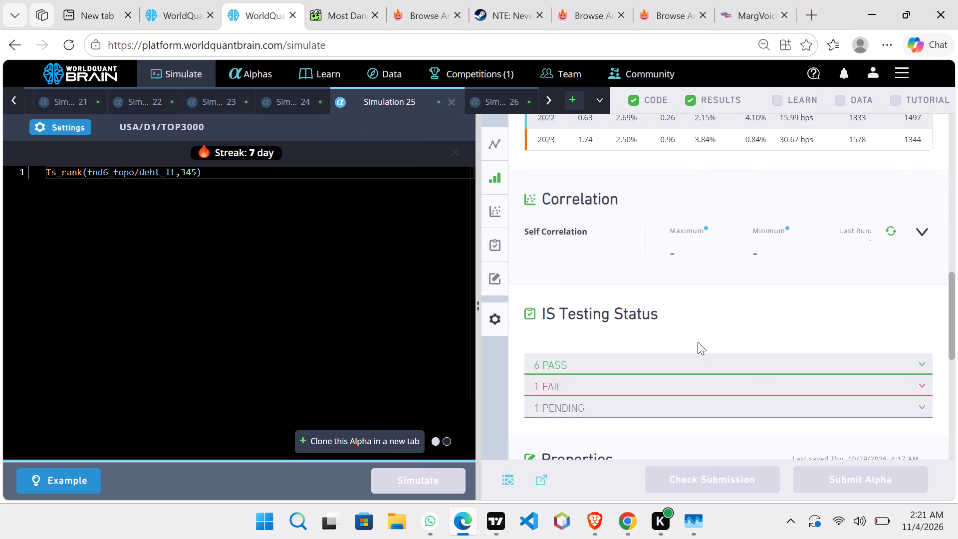
left_click(698, 342)
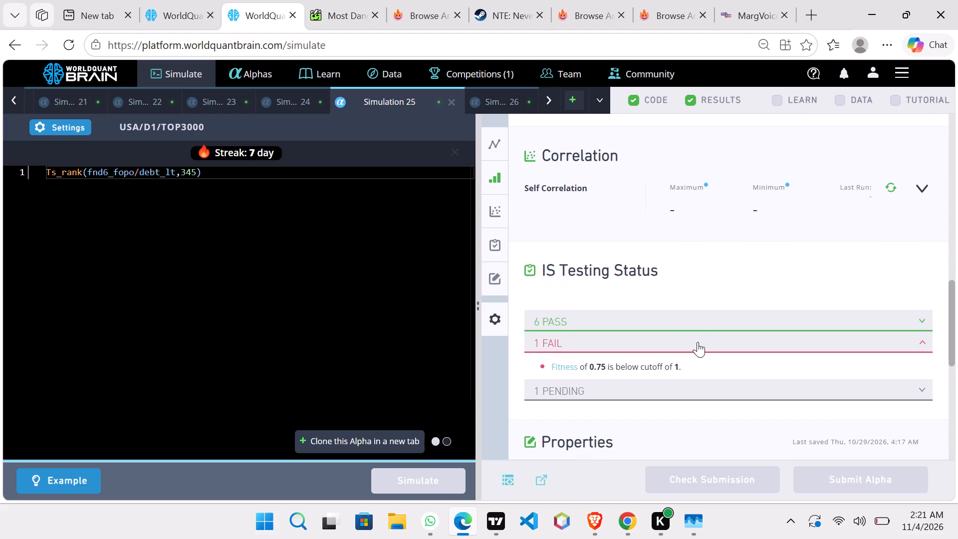